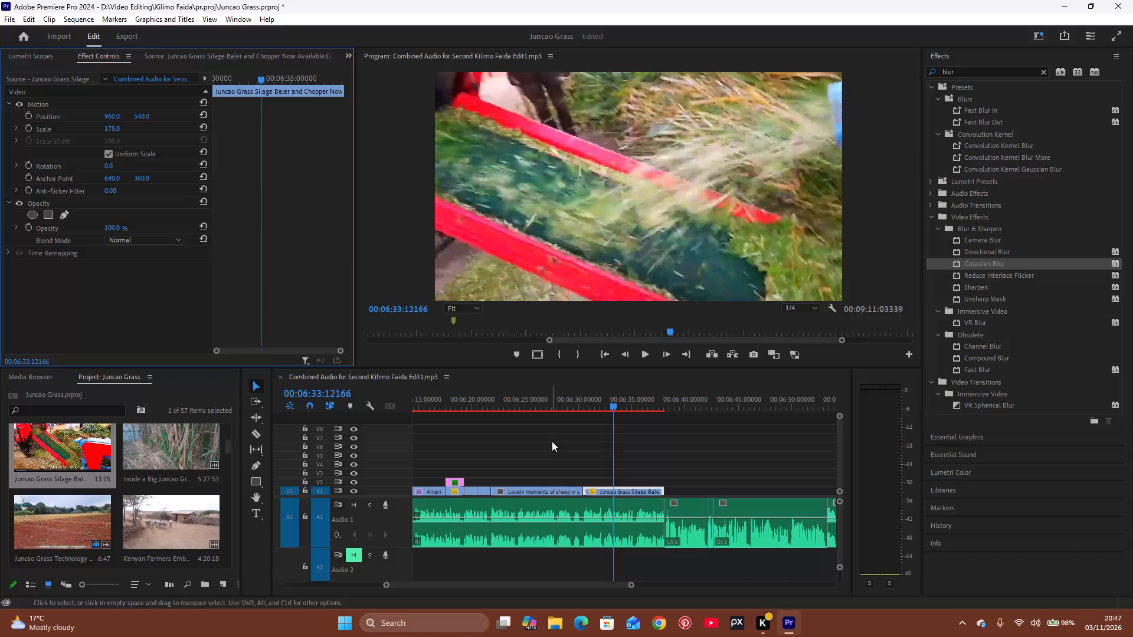
# Extend the end of the Juncao Grass Silage Baler clip on V1 to about 00:06:40, over the start of the following audio clip.
pyautogui.press('space')
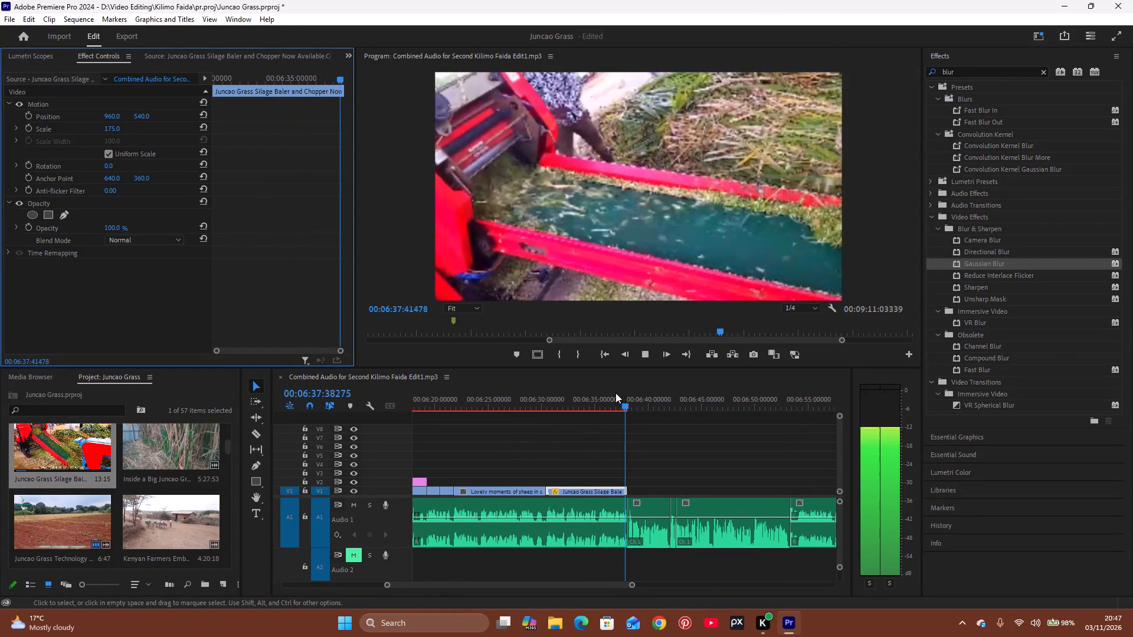
pyautogui.press('space')
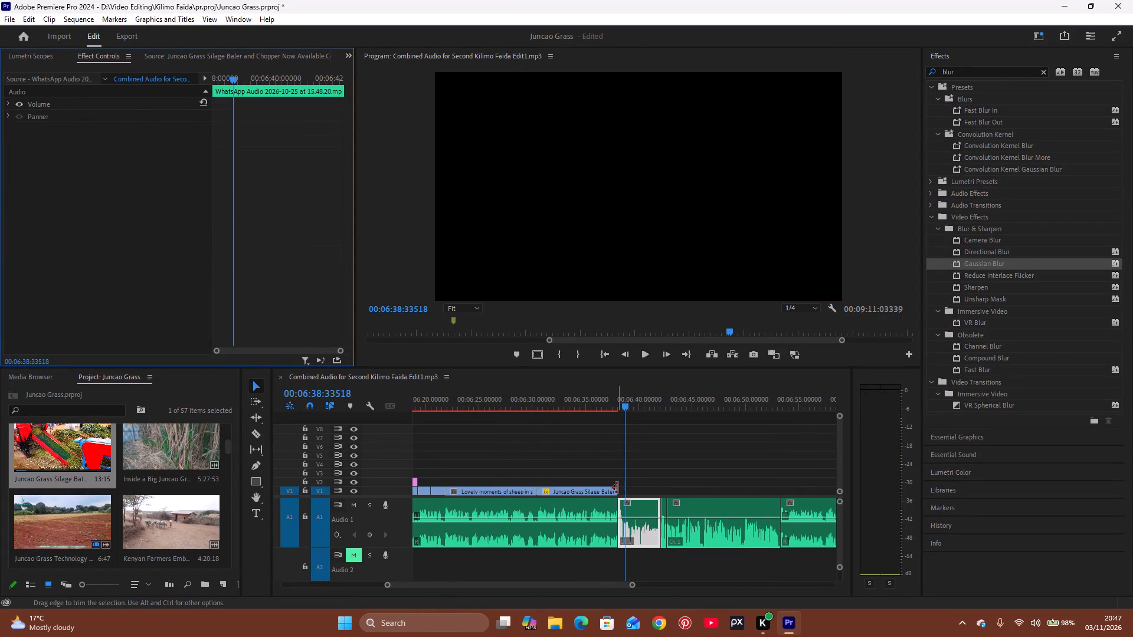
pyautogui.moveTo(619, 490); pyautogui.dragTo(631, 491)
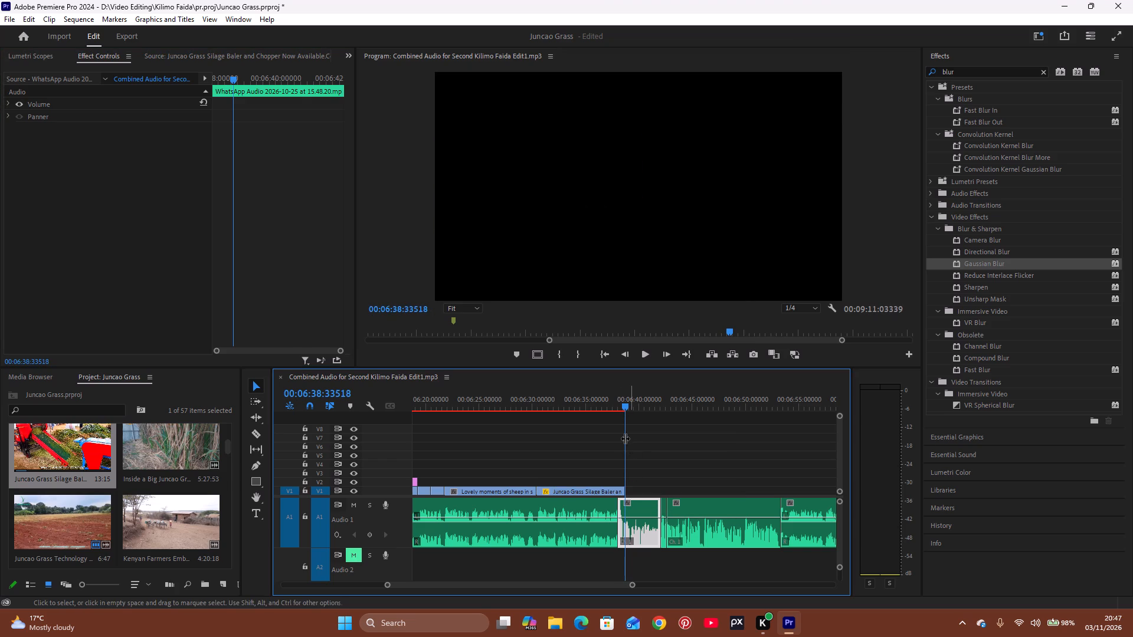
pyautogui.moveTo(624, 489); pyautogui.dragTo(624, 490)
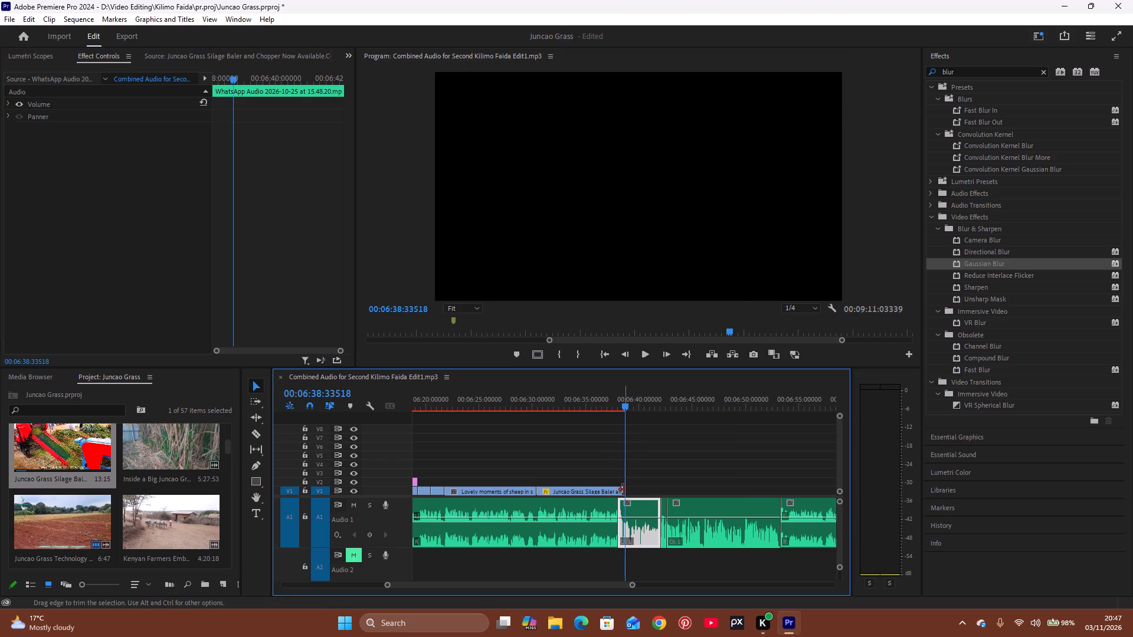
pyautogui.moveTo(624, 490); pyautogui.dragTo(641, 490)
# Preview the narration past the baler clip and extend the clip's end to the playhead at about 00:06:41:20849.
pyautogui.press('space')
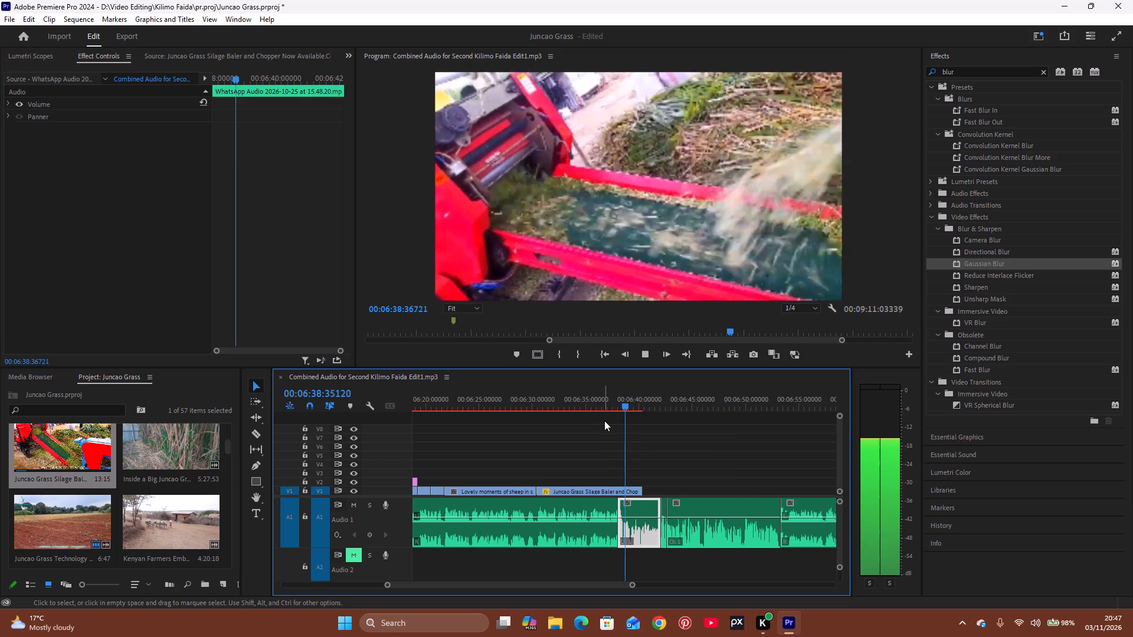
pyautogui.press('space')
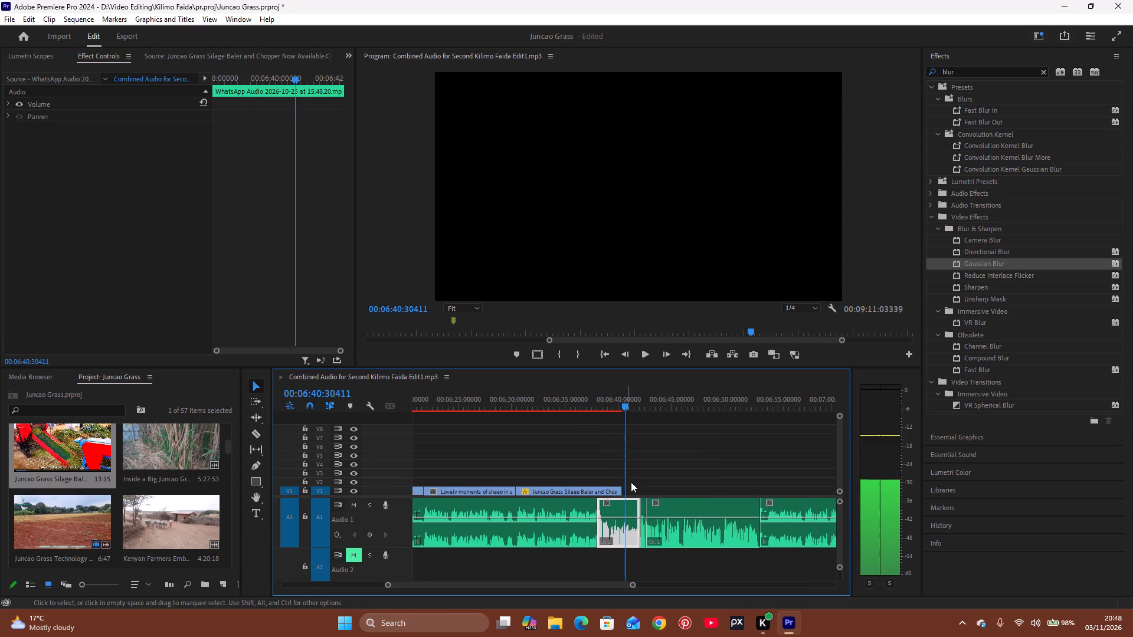
pyautogui.press('space')
pyautogui.press('space')
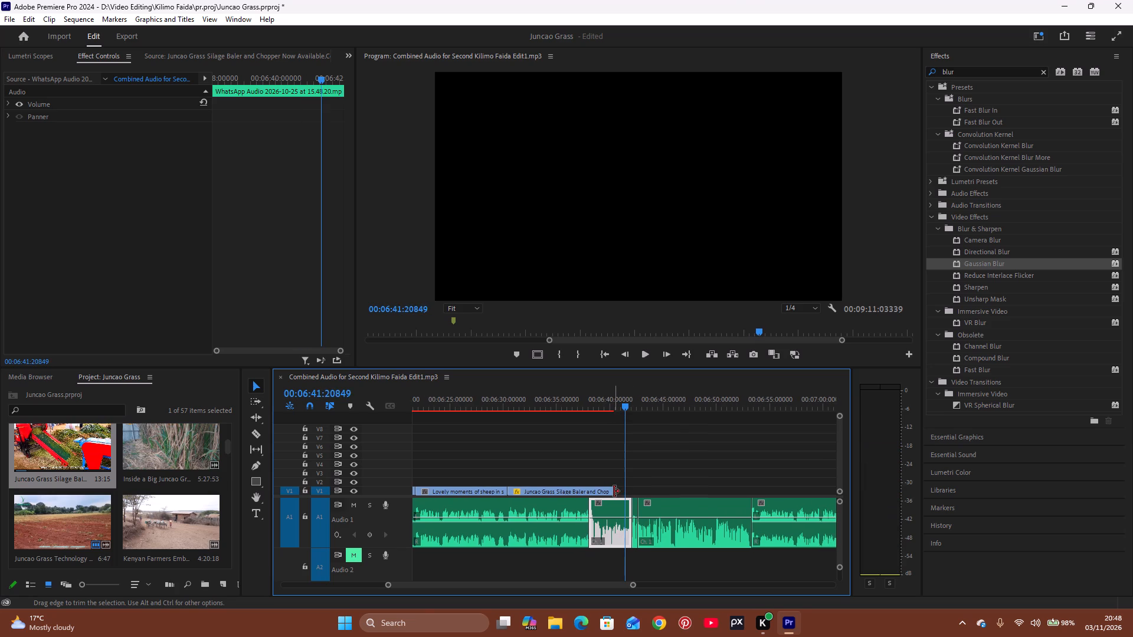
pyautogui.moveTo(610, 490); pyautogui.dragTo(628, 492)
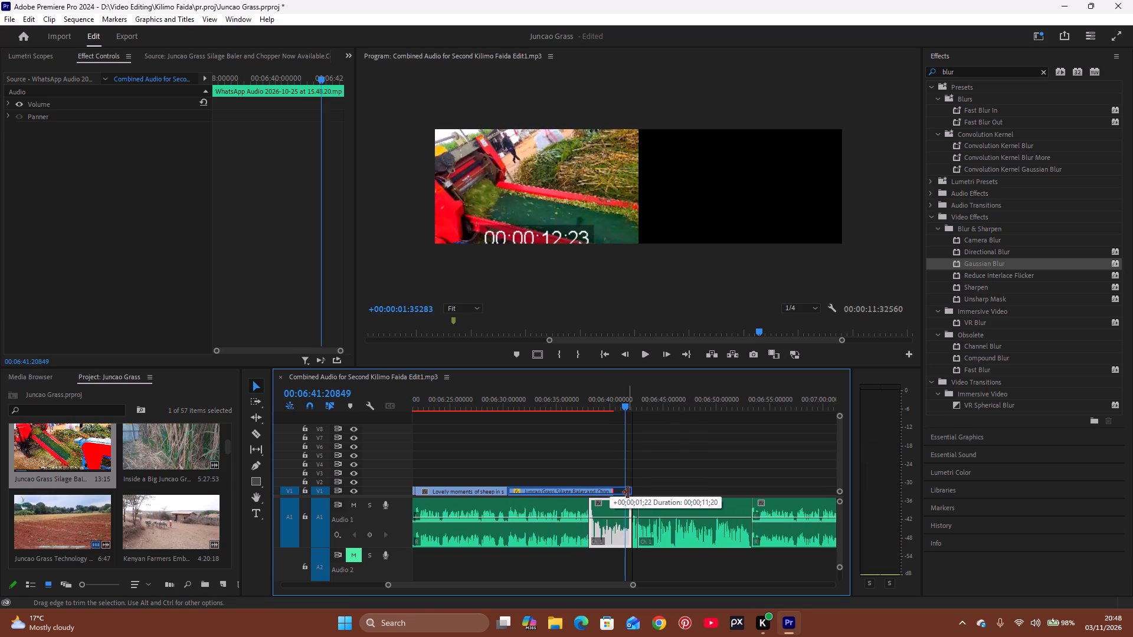
pyautogui.moveTo(628, 492); pyautogui.dragTo(621, 494)
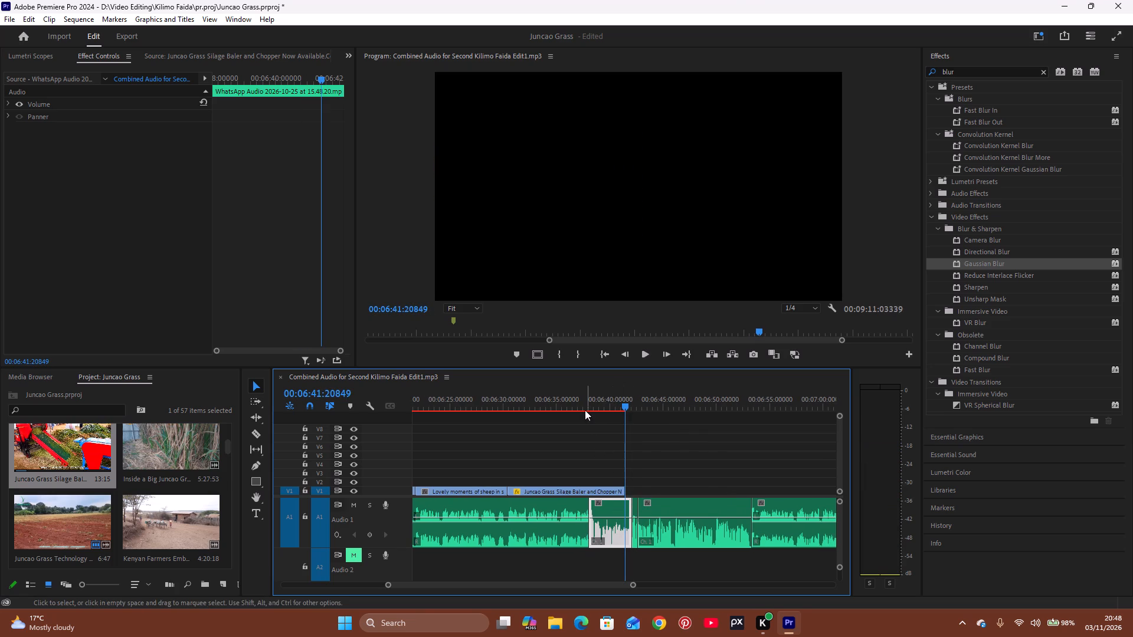
# Replay the end of the baler clip and extend it by another 00:00:00:15, to a duration of 00:00:11:15.
pyautogui.click(579, 395)
pyautogui.press('space')
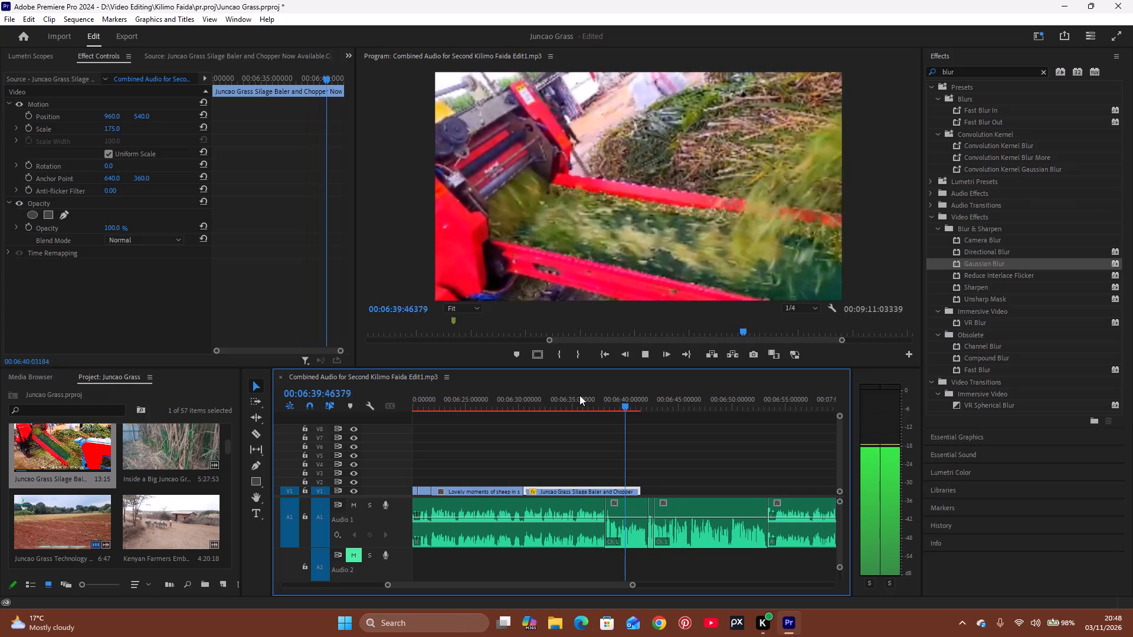
pyautogui.press('space')
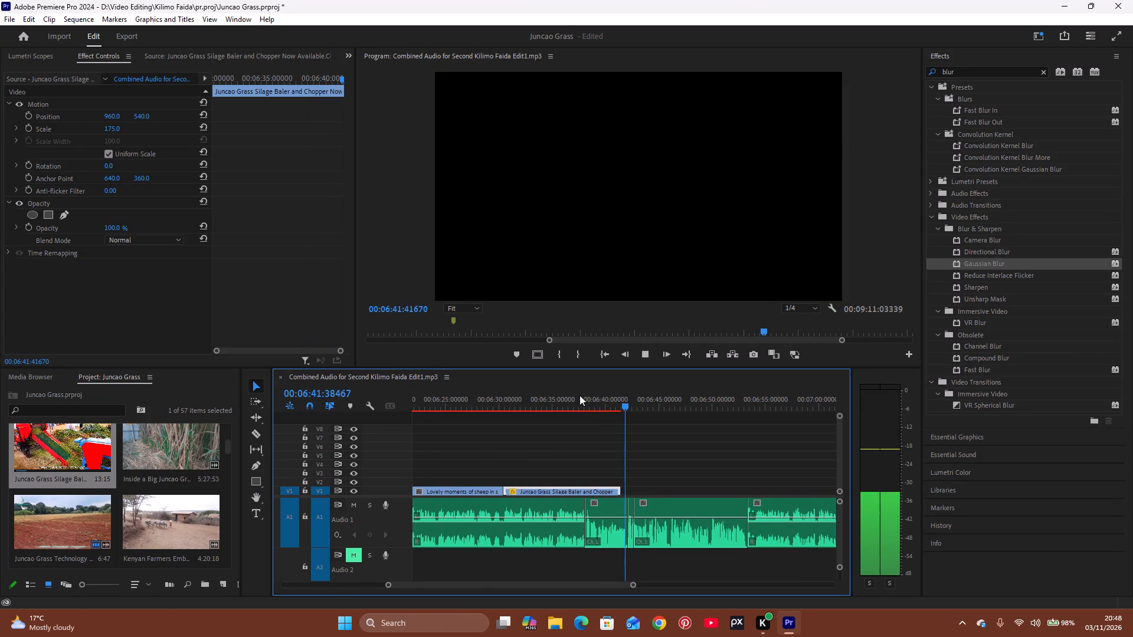
pyautogui.moveTo(619, 492); pyautogui.dragTo(624, 491)
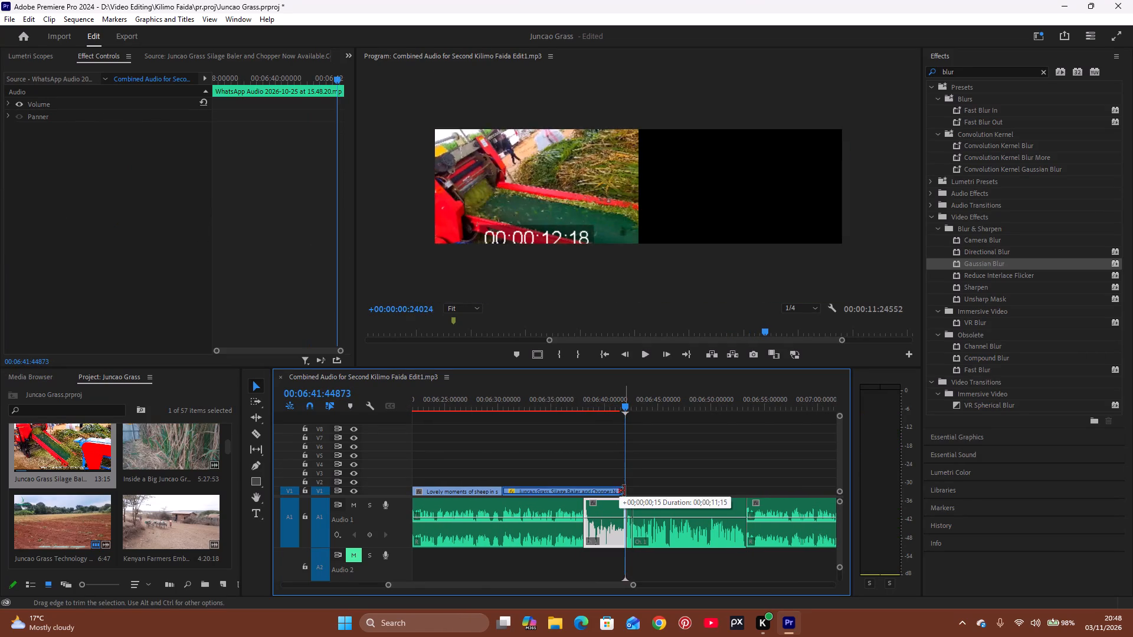
pyautogui.moveTo(624, 491); pyautogui.dragTo(625, 491)
# Play back the end of the extended baler clip and the narration after it to judge where the next shot is needed.
pyautogui.moveTo(630, 406); pyautogui.dragTo(631, 416)
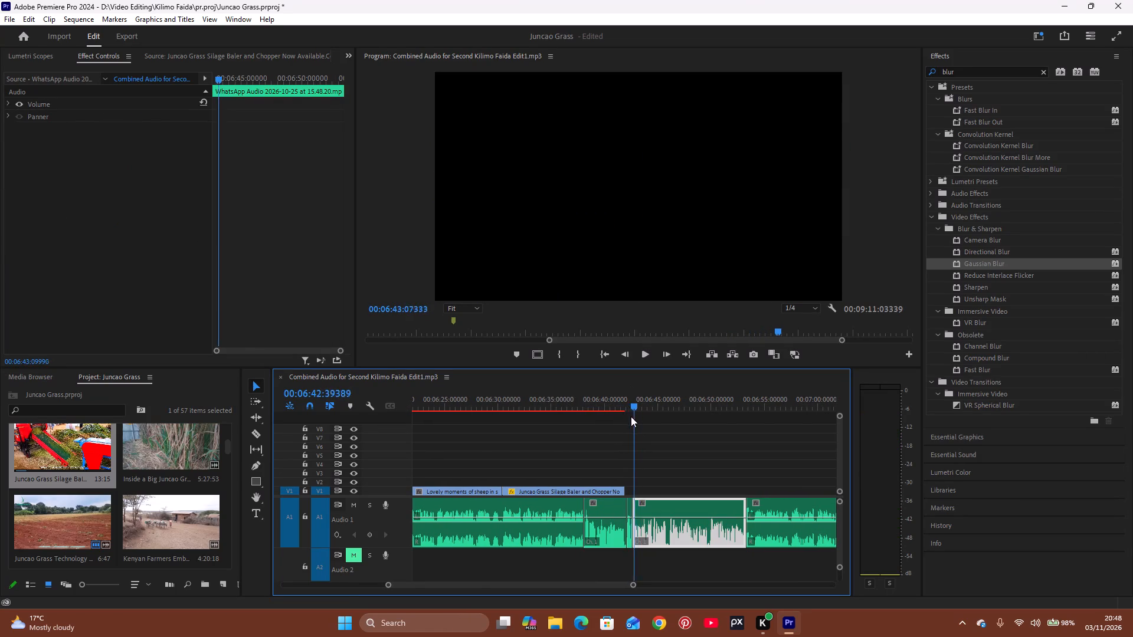
pyautogui.moveTo(631, 416); pyautogui.dragTo(609, 425)
pyautogui.press('space')
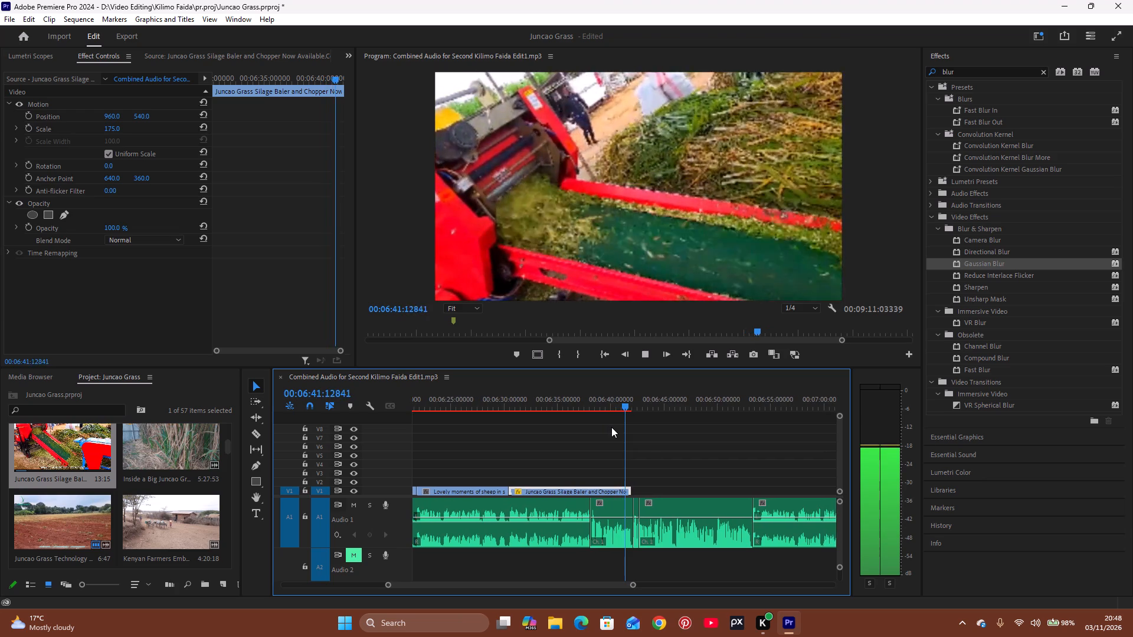
pyautogui.press('space')
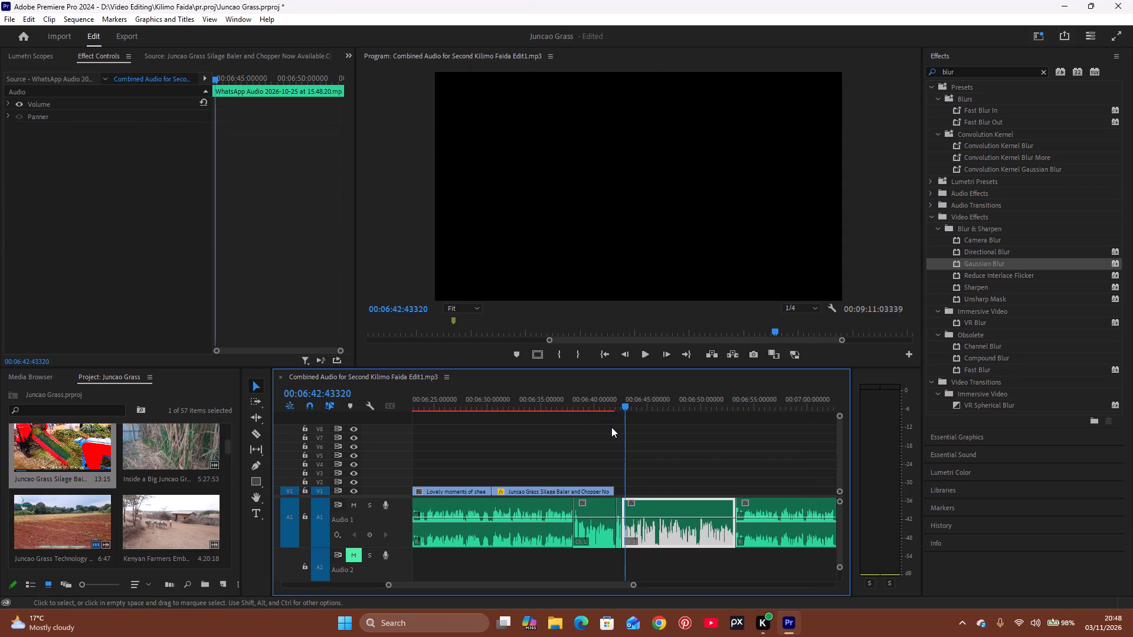
pyautogui.press('space')
pyautogui.press('space')
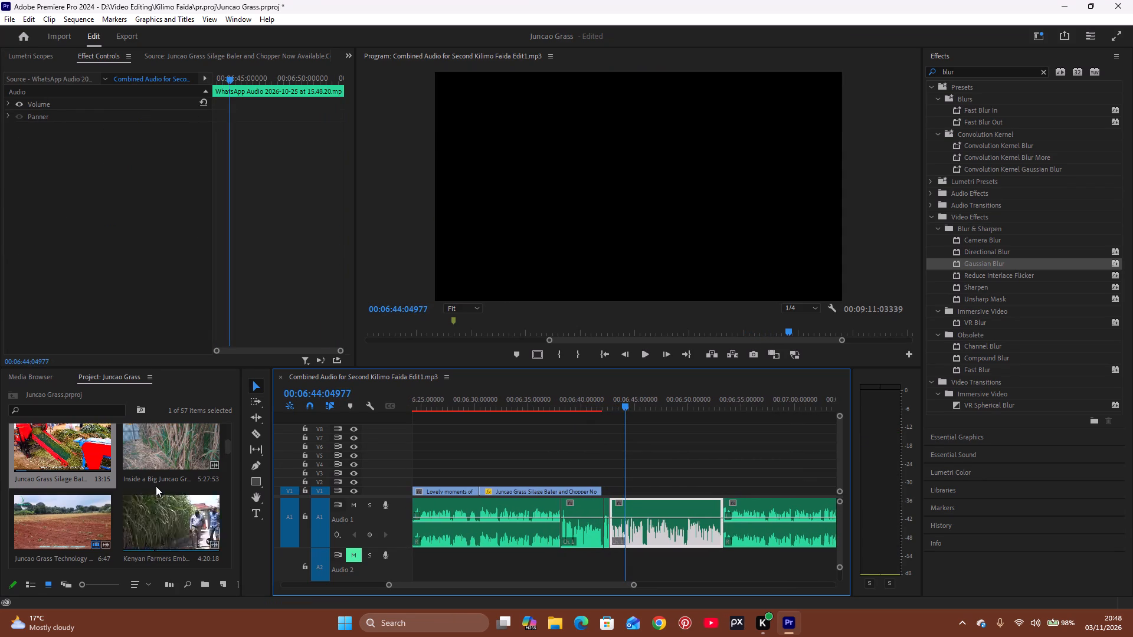
# Load the How to Grow King Grass clip from the project bin for source preview.
pyautogui.scroll(3, 156, 485)
pyautogui.doubleClick(78, 519)
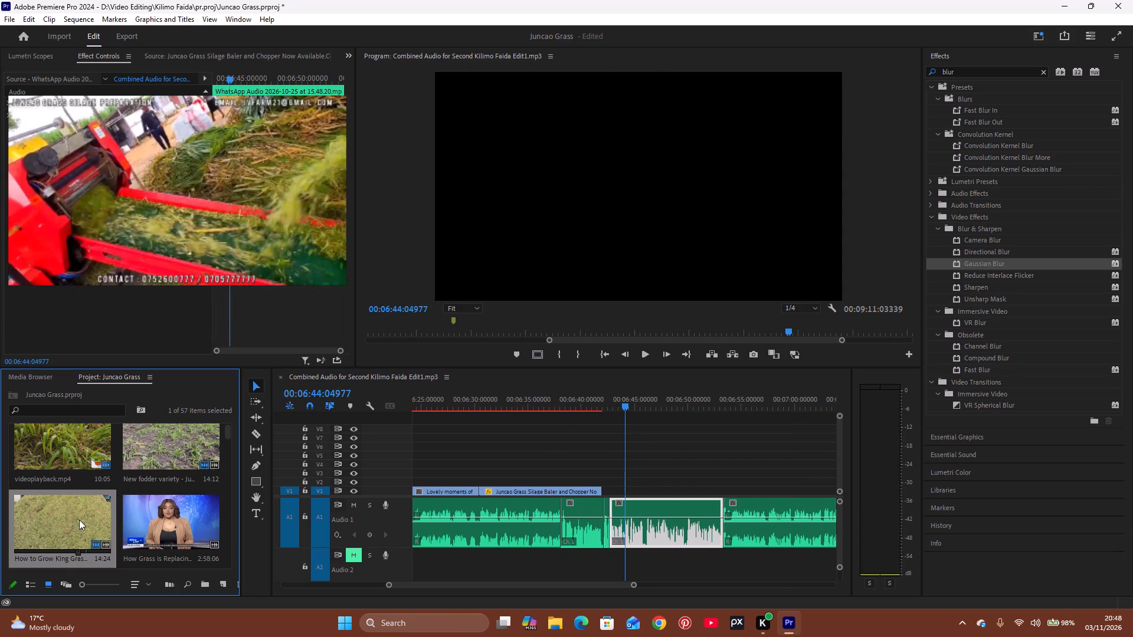
pyautogui.click(78, 508)
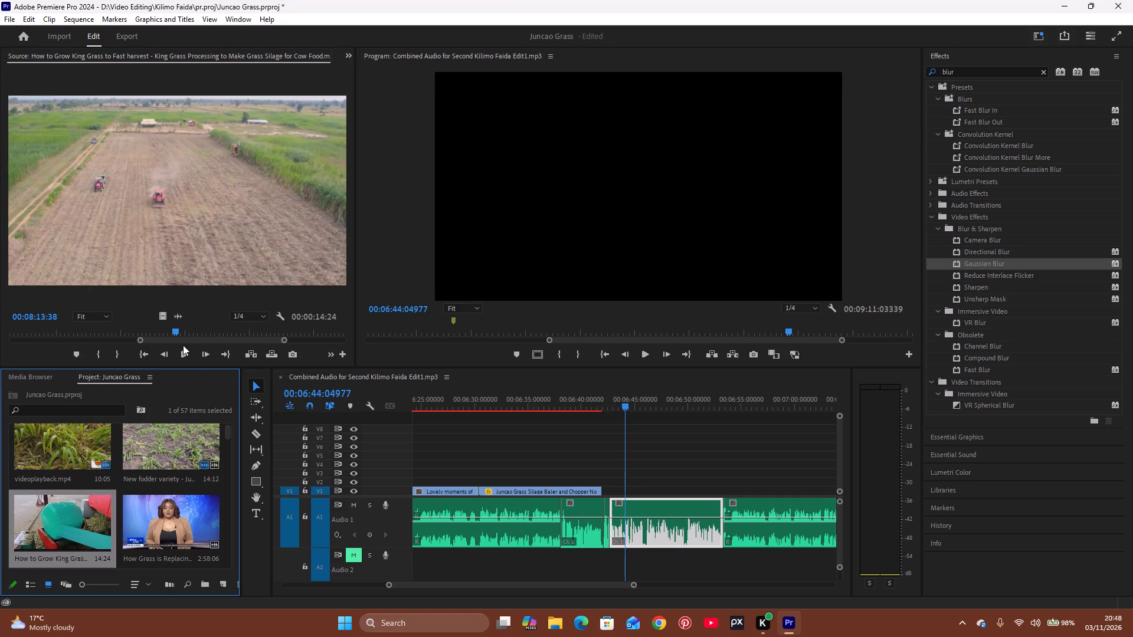
# Look through the King Grass source for the truck-unloading shot and mark an In point at 00:08:49:23.
pyautogui.moveTo(181, 330); pyautogui.dragTo(196, 334)
pyautogui.press('space')
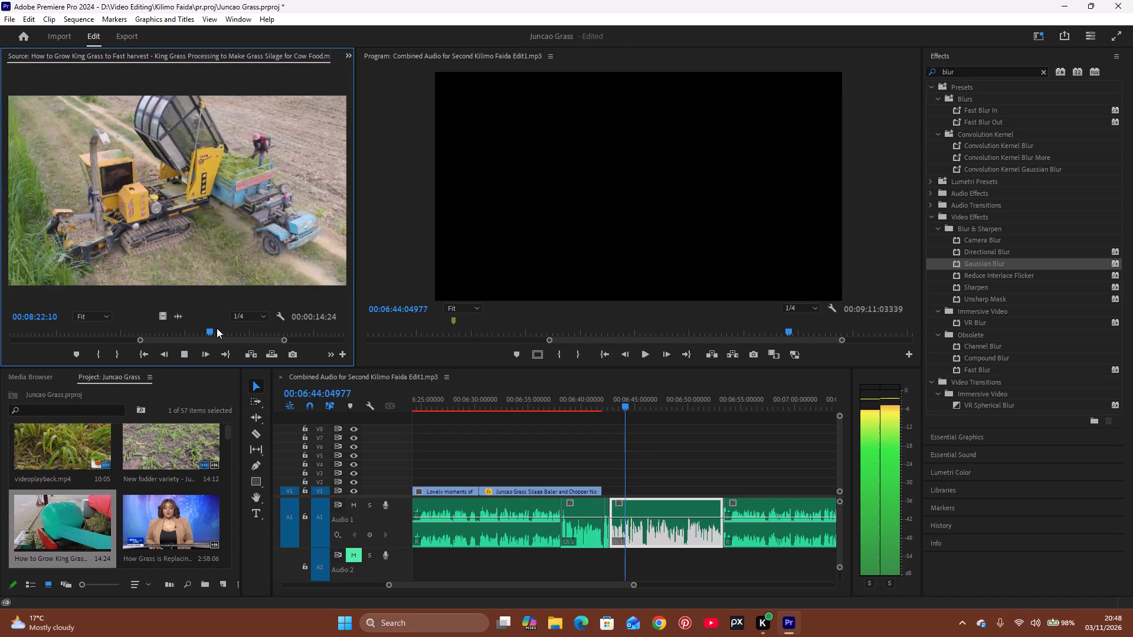
pyautogui.click(217, 329)
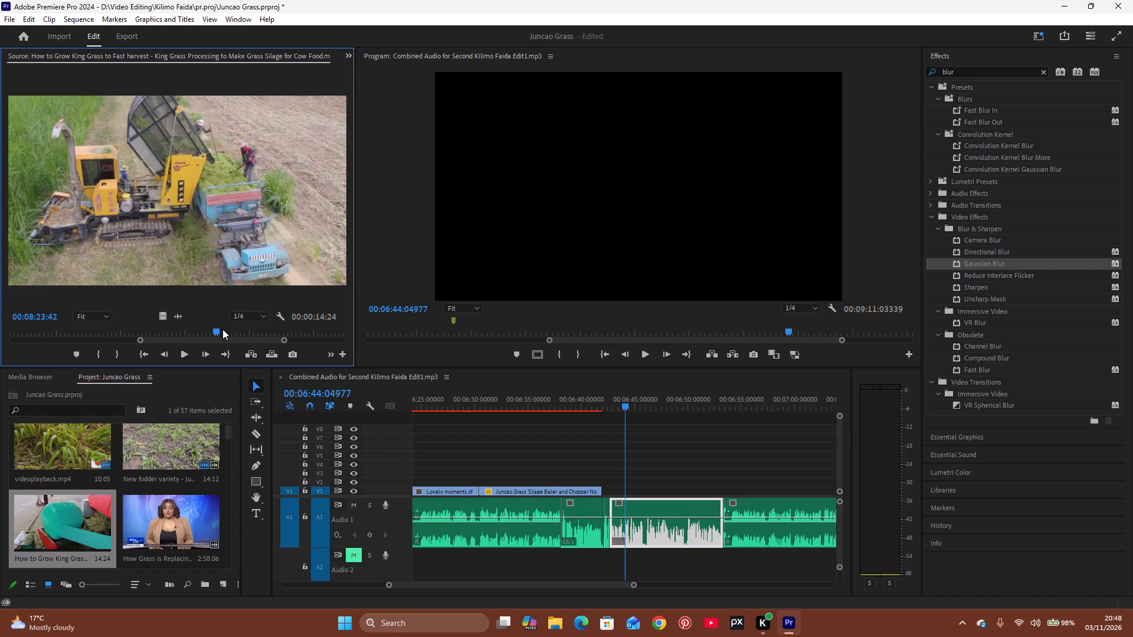
pyautogui.click(223, 329)
pyautogui.click(237, 331)
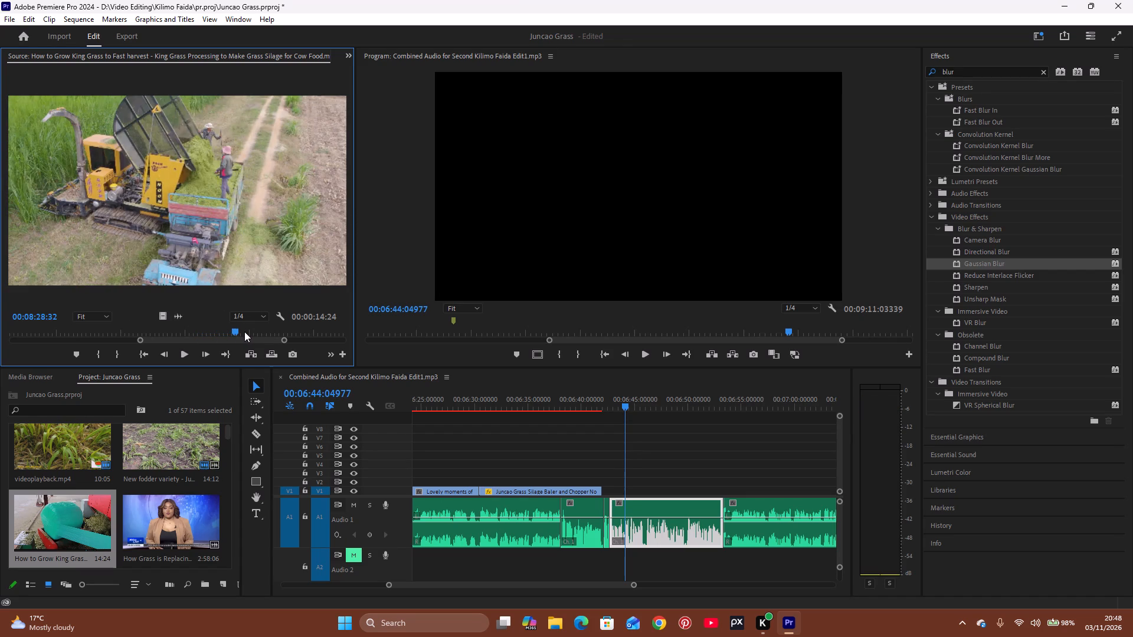
pyautogui.click(247, 331)
pyautogui.click(271, 328)
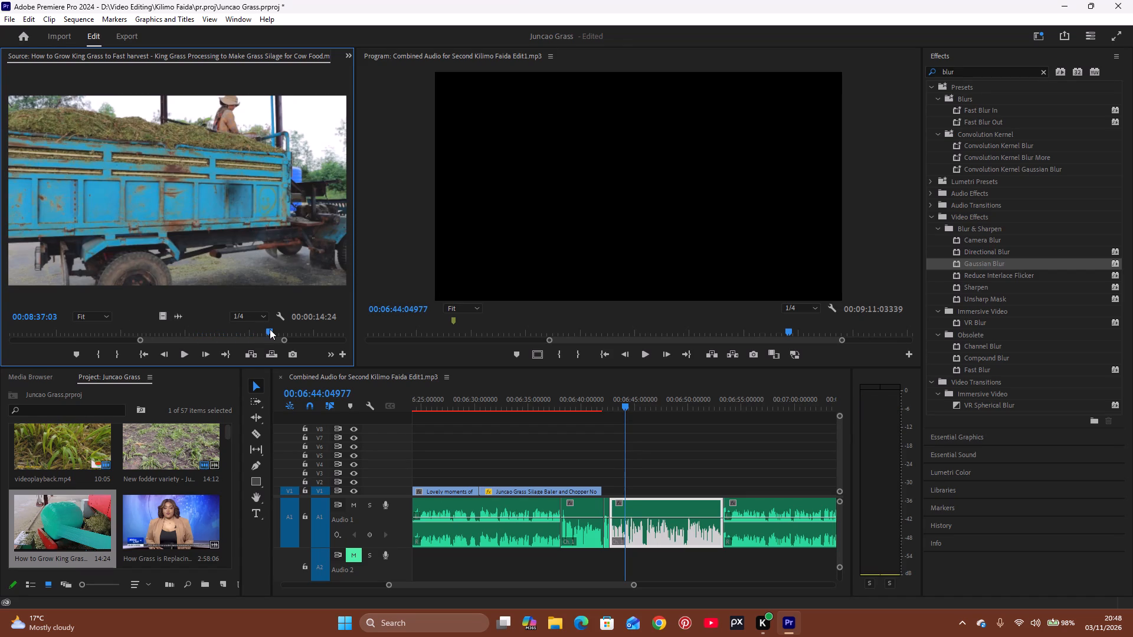
pyautogui.click(281, 330)
pyautogui.click(297, 330)
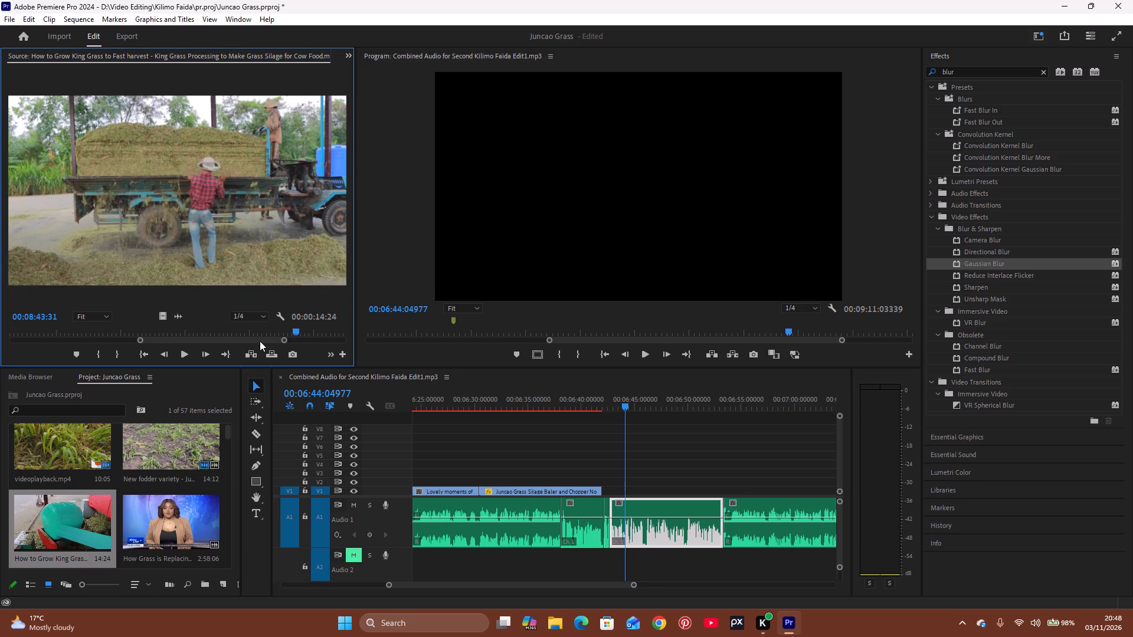
pyautogui.click(304, 333)
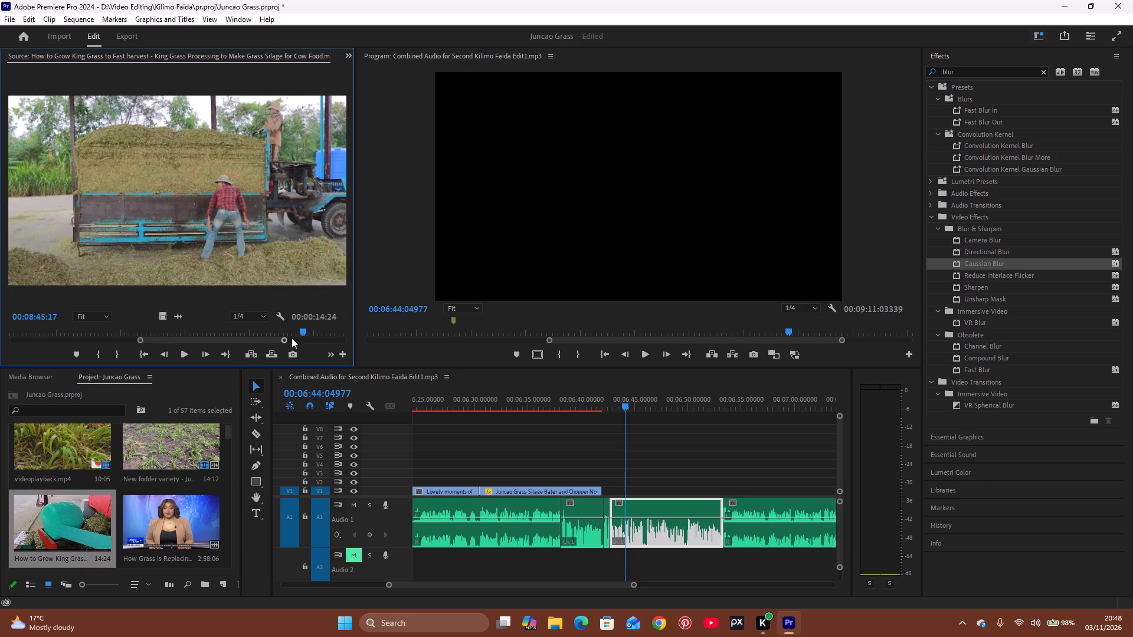
pyautogui.click(309, 330)
pyautogui.click(316, 330)
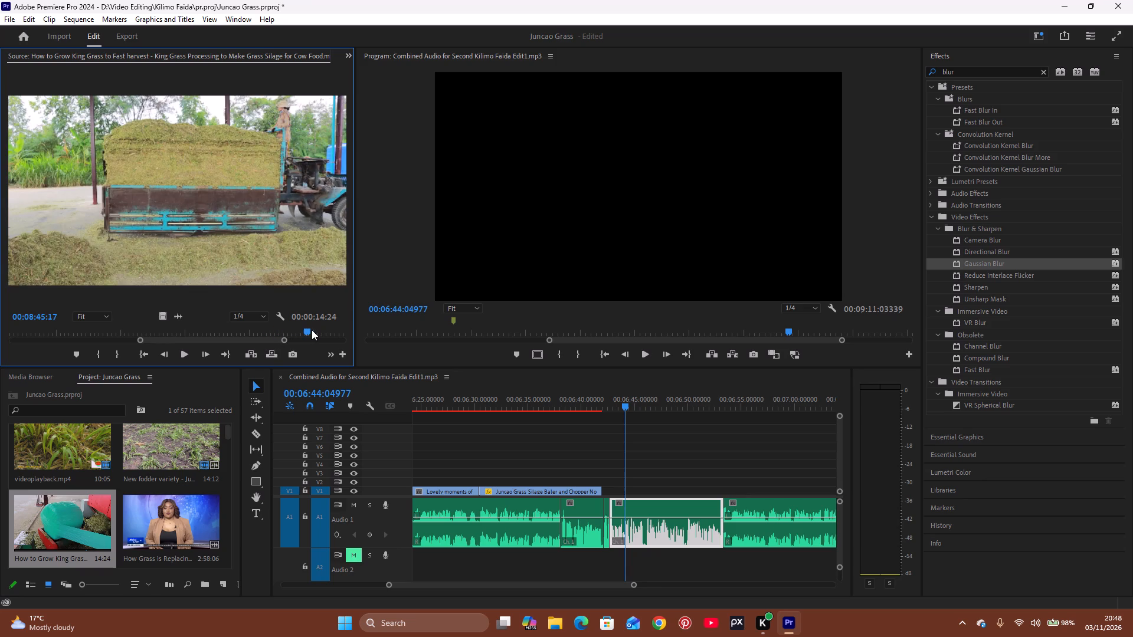
pyautogui.click(321, 329)
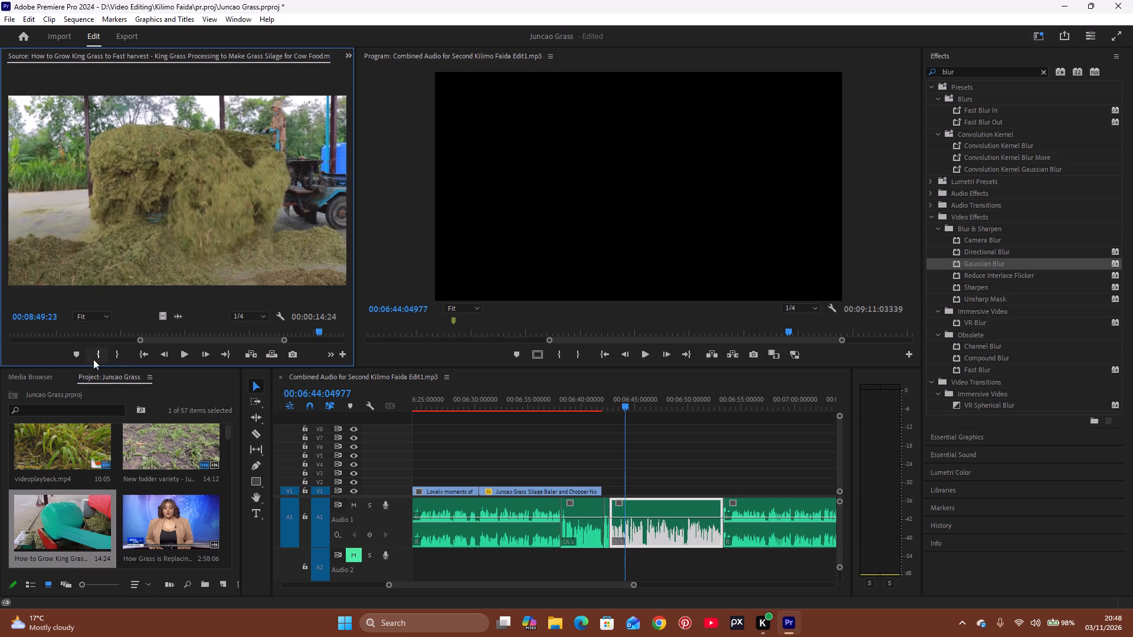
pyautogui.click(96, 355)
# Preview the marked silage-unloading footage in the King Grass source from its In point onward.
pyautogui.press('space')
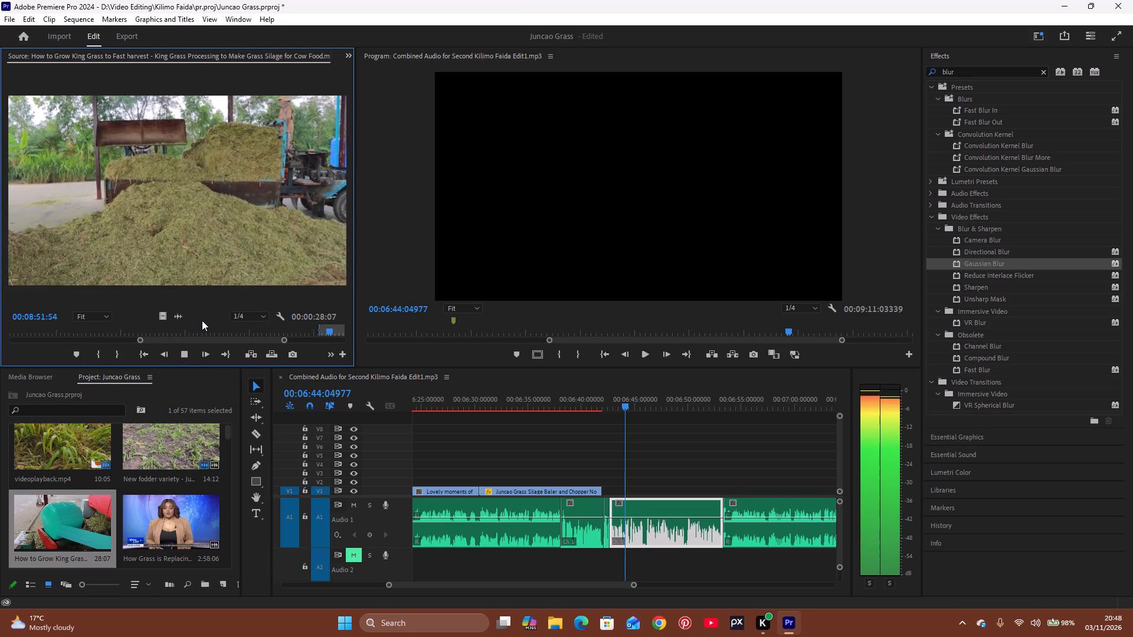
pyautogui.click(283, 335)
pyautogui.moveTo(286, 339); pyautogui.dragTo(297, 339)
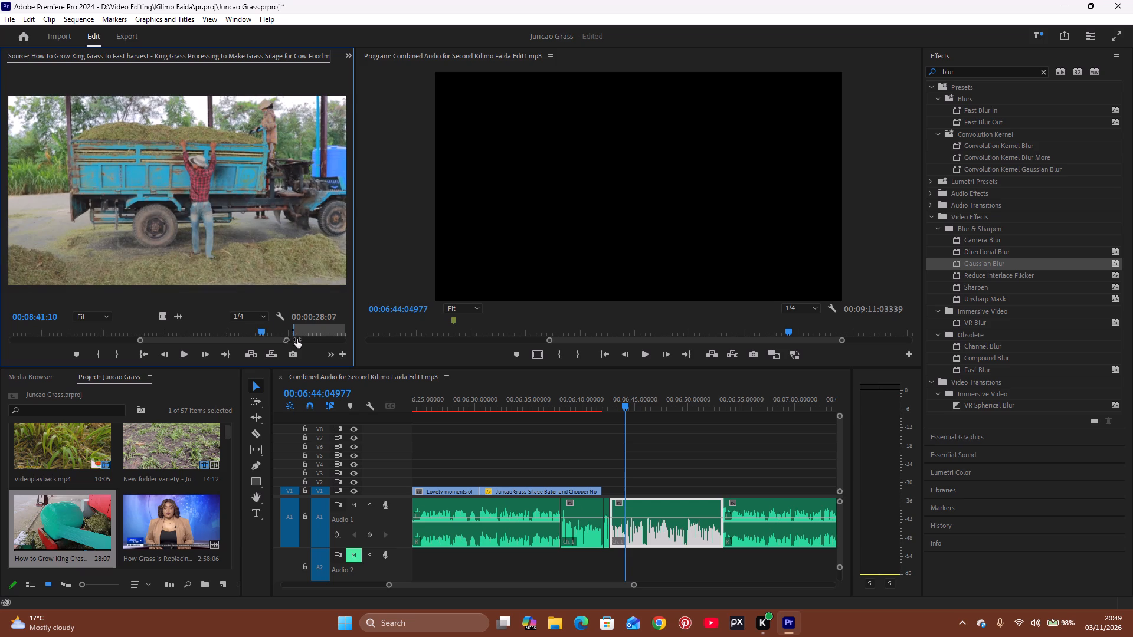
pyautogui.moveTo(297, 339); pyautogui.dragTo(312, 340)
pyautogui.click(199, 329)
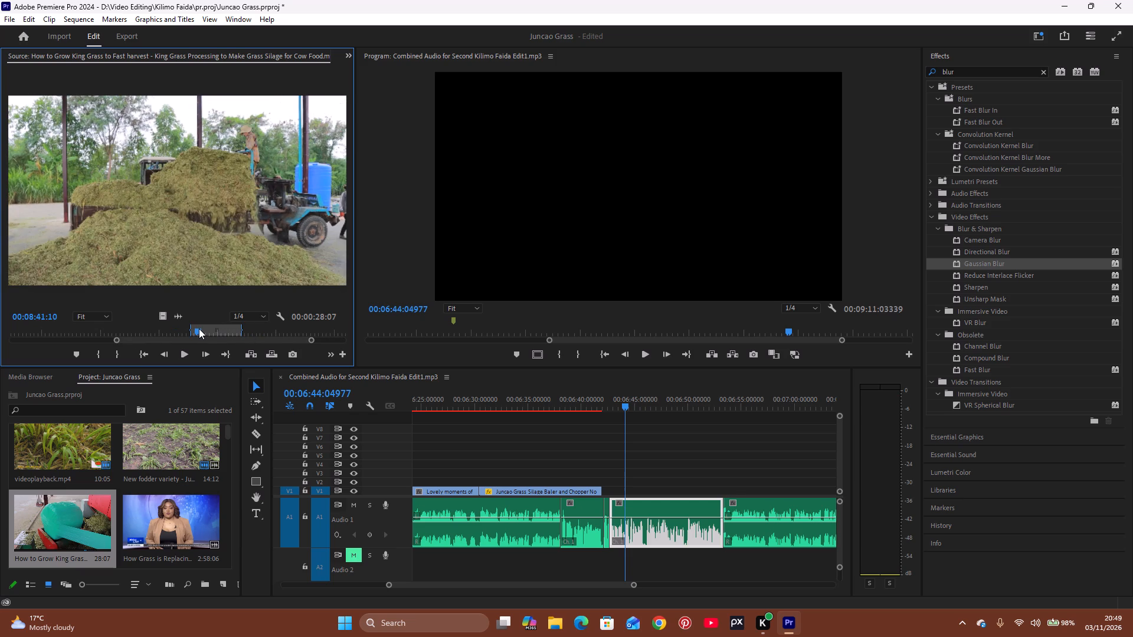
pyautogui.press('space')
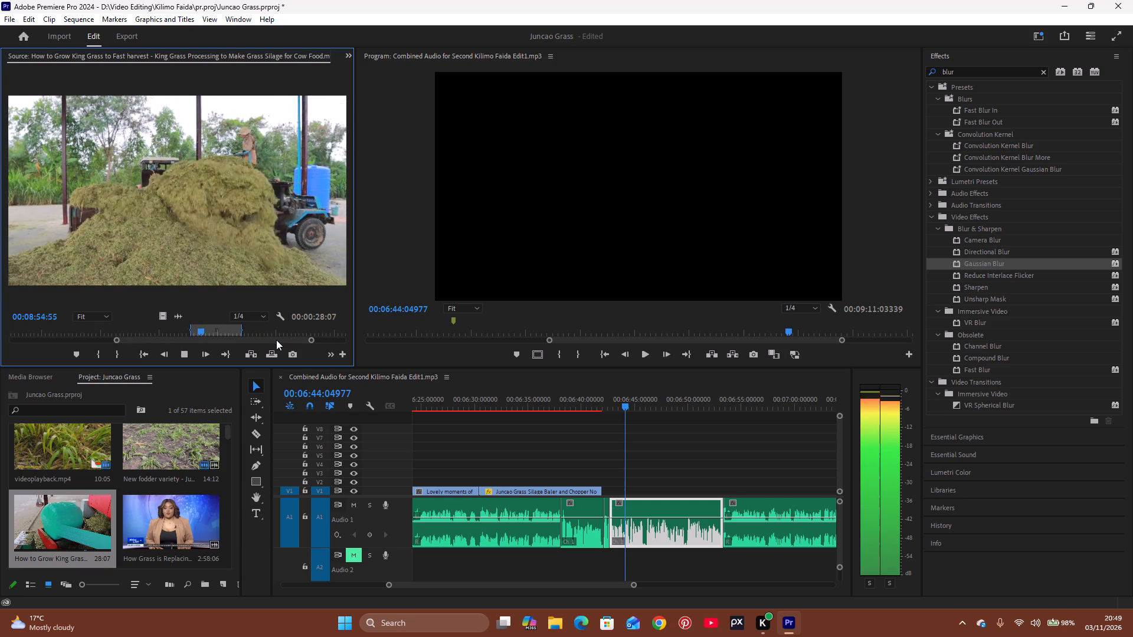
pyautogui.press('space')
# Place only the video of the marked King Grass range on V1, directly after the Juncao Grass Silage Baler clip.
pyautogui.moveTo(164, 318); pyautogui.dragTo(486, 415)
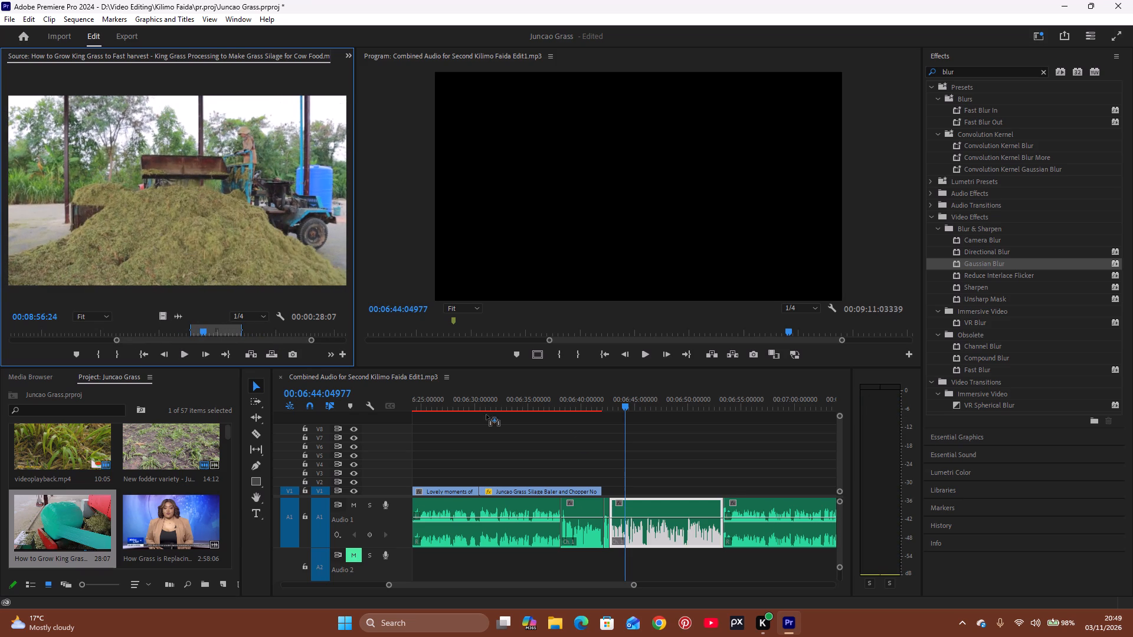
pyautogui.moveTo(486, 415); pyautogui.dragTo(606, 490)
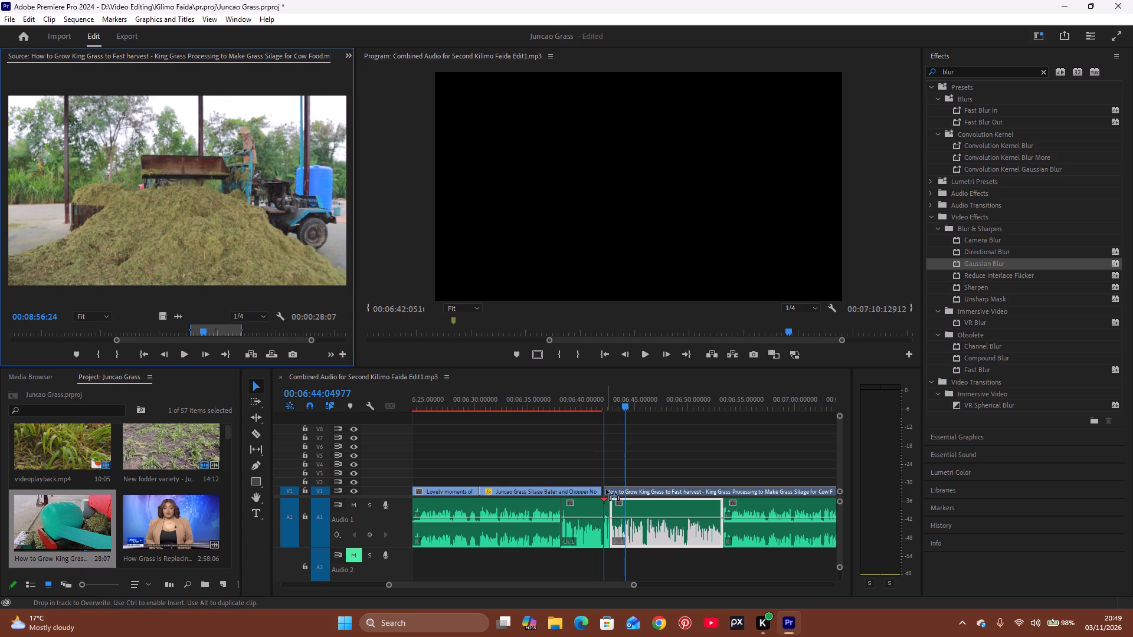
pyautogui.moveTo(606, 490); pyautogui.dragTo(600, 490)
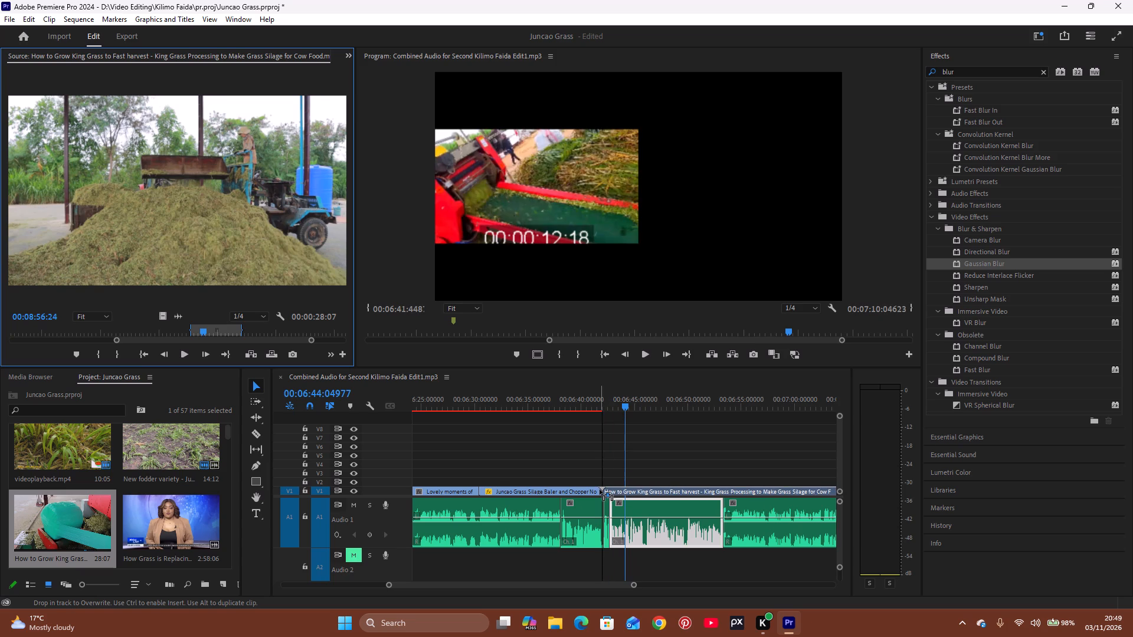
pyautogui.moveTo(600, 490); pyautogui.dragTo(601, 488)
# Play back the King Grass clip against the narration and trim its end on V1 to the audio cut at about 00:06:53.
pyautogui.click(594, 403)
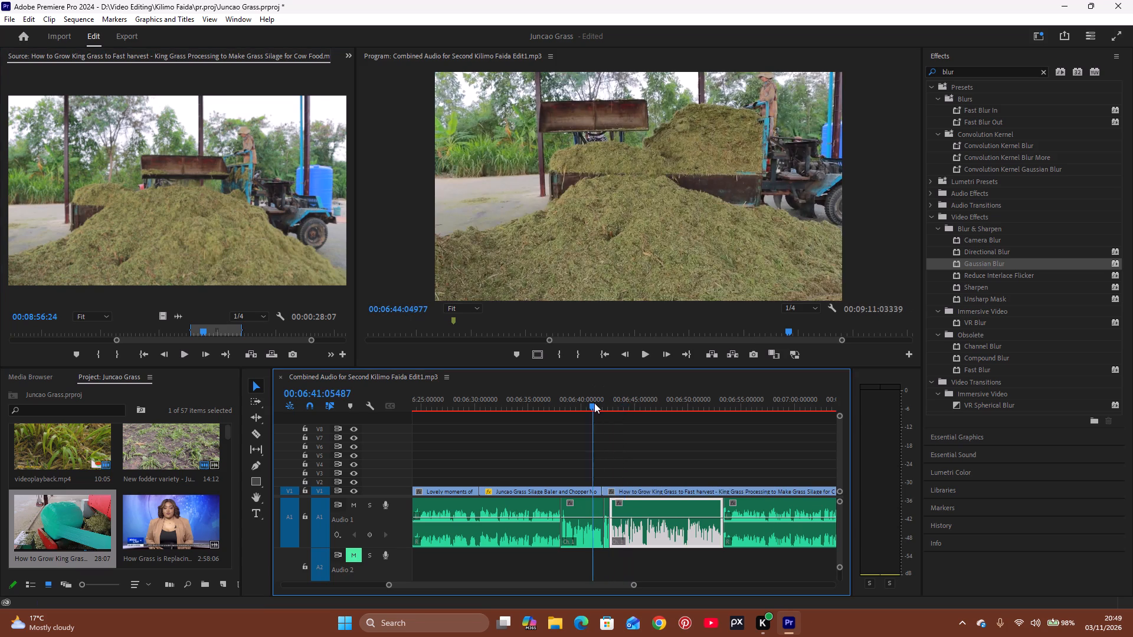
pyautogui.press('space')
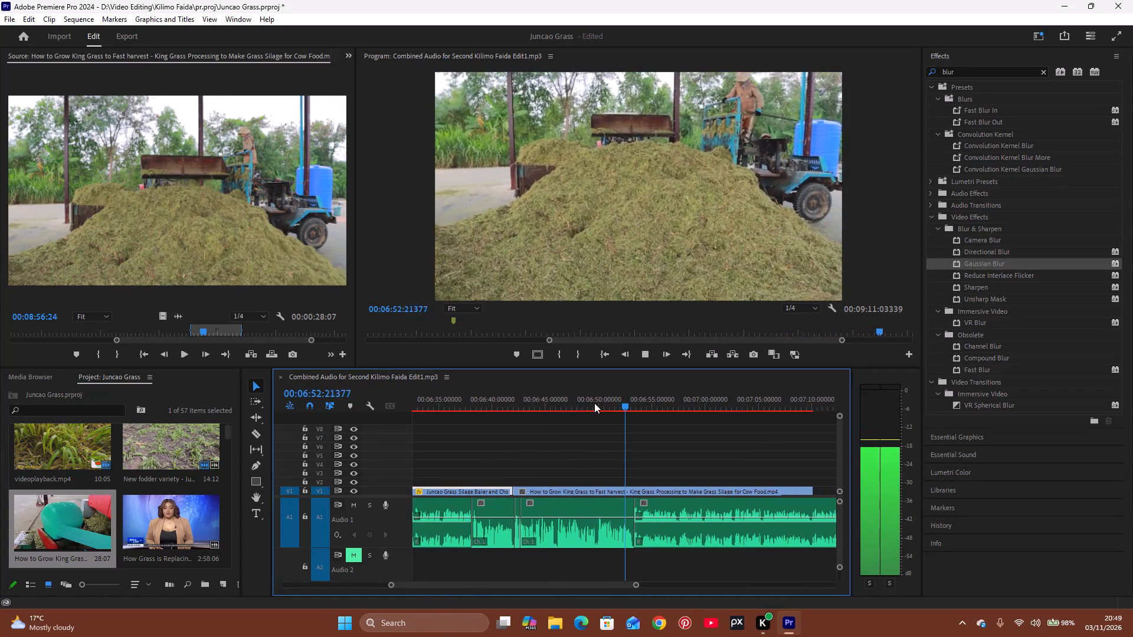
pyautogui.press('space')
pyautogui.click(552, 403)
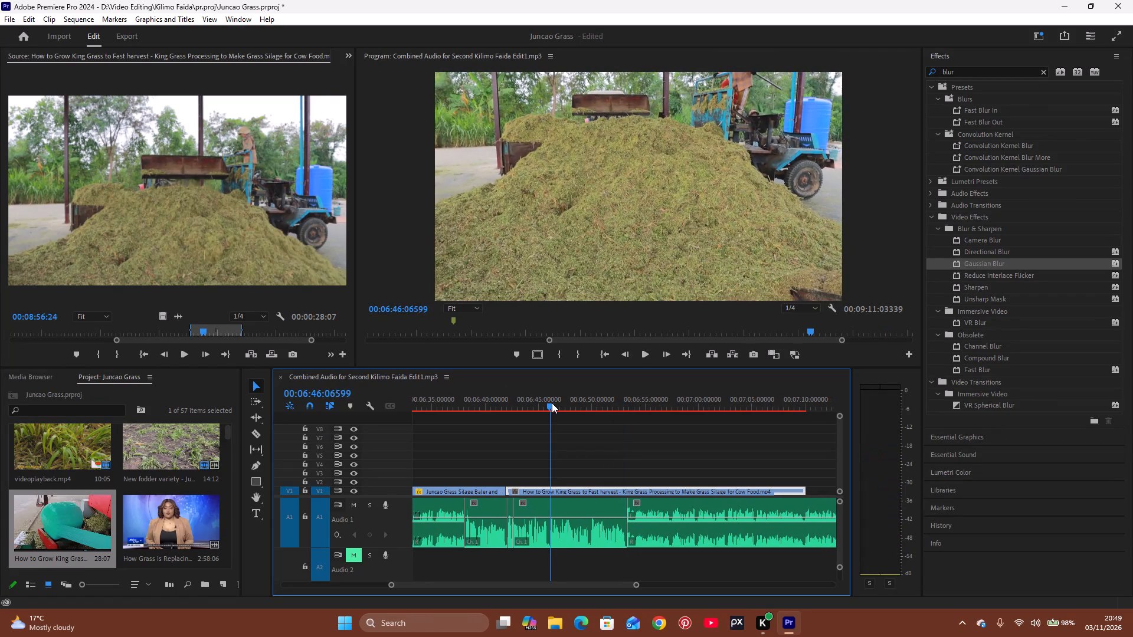
pyautogui.press('space')
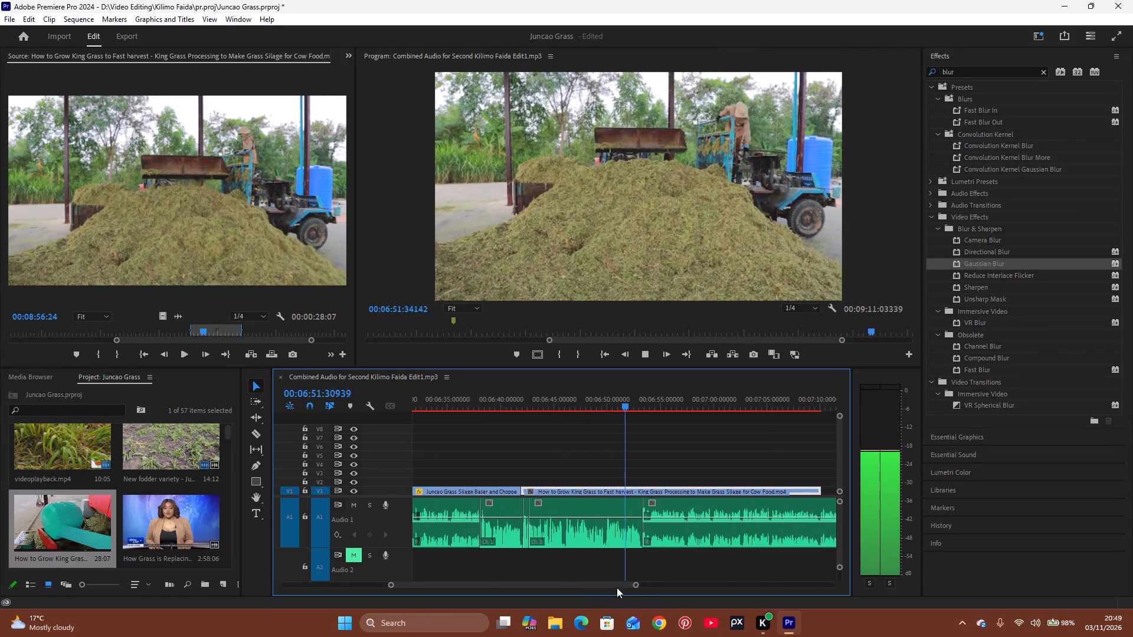
pyautogui.press('space')
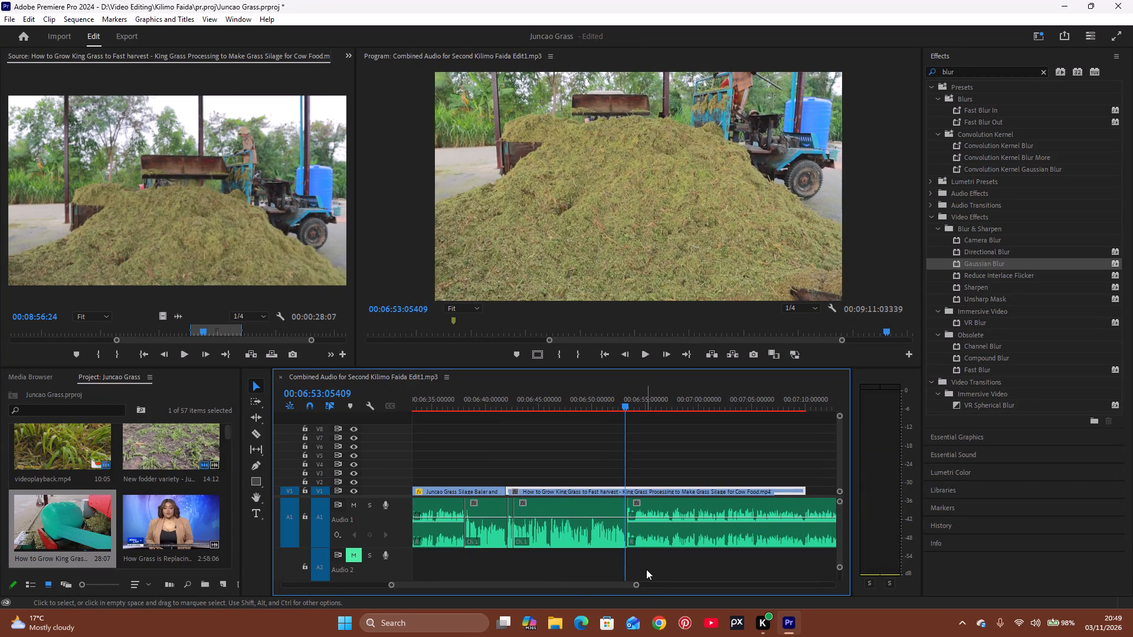
pyautogui.press('space')
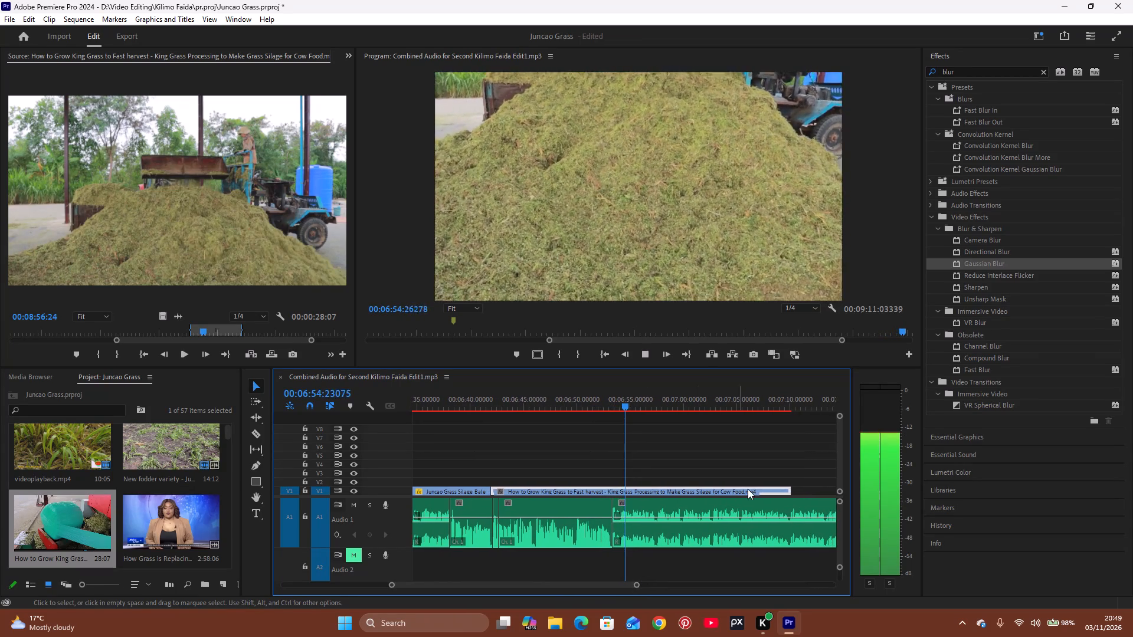
pyautogui.press('space')
pyautogui.moveTo(784, 488); pyautogui.dragTo(608, 503)
# Listen to the narration following the King Grass clip and park the playhead at about 00:07:02 for the next B-roll.
pyautogui.click(599, 402)
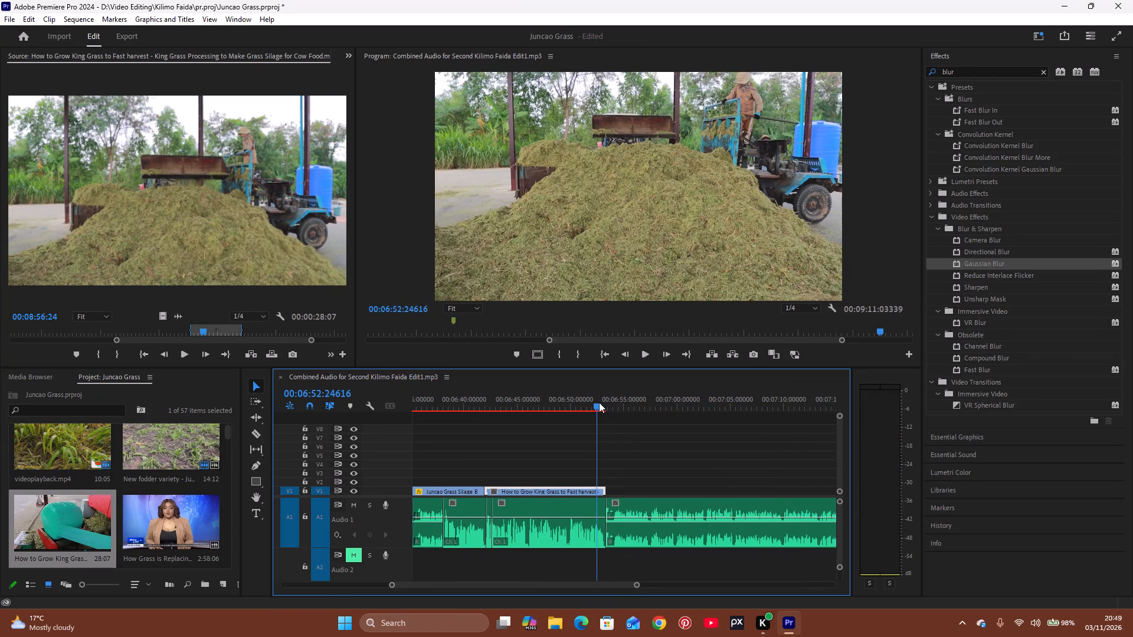
pyautogui.press('space')
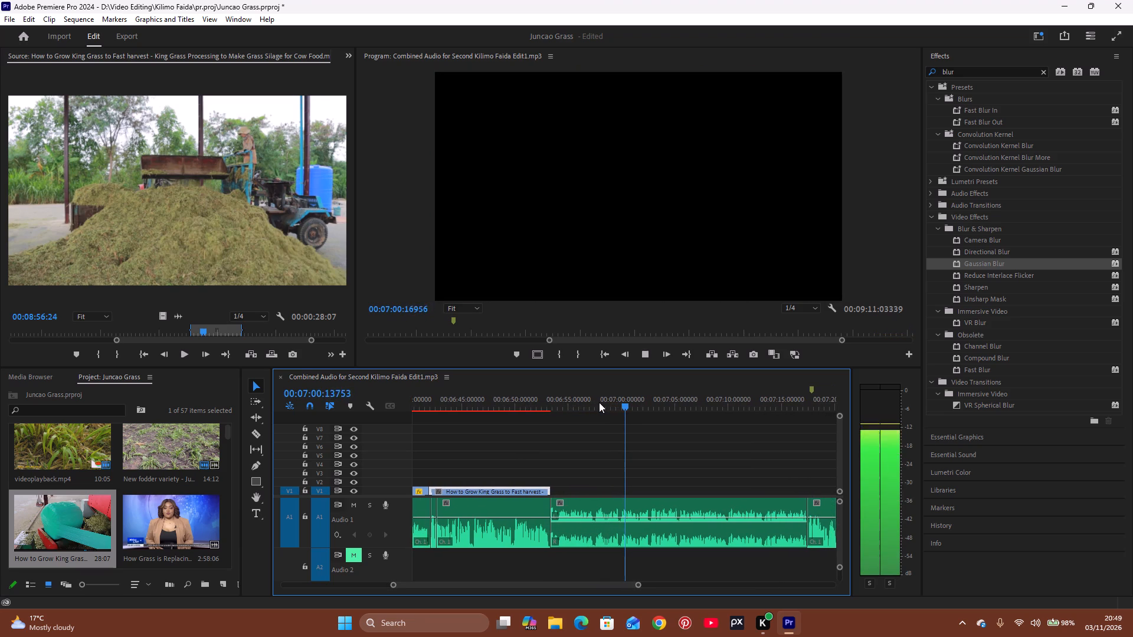
pyautogui.press('space')
pyautogui.press('space')
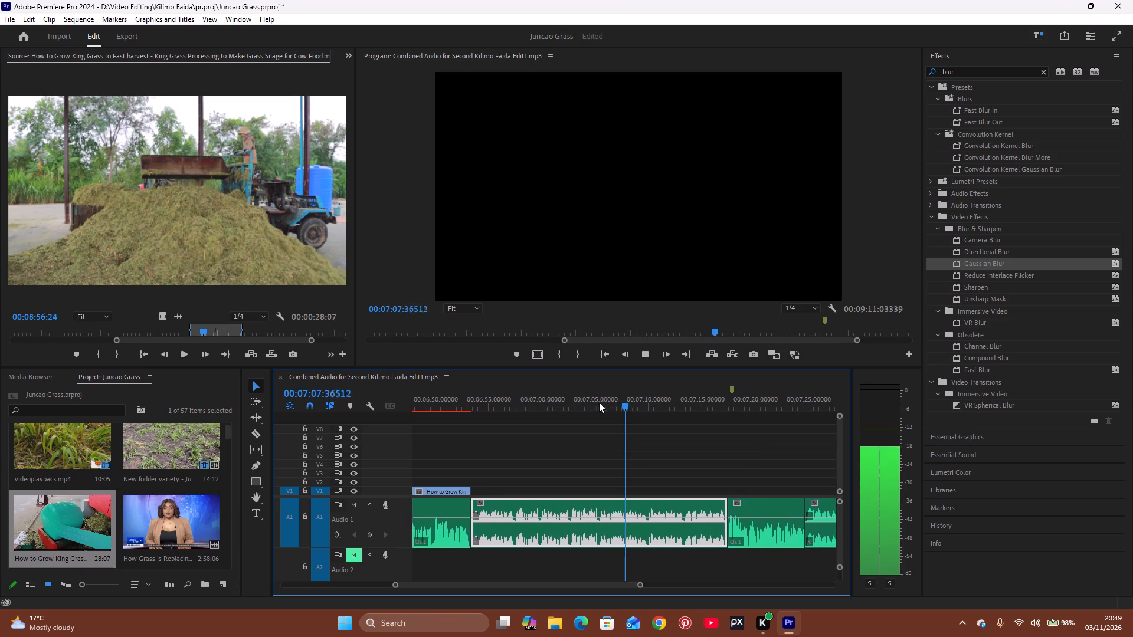
pyautogui.press('space')
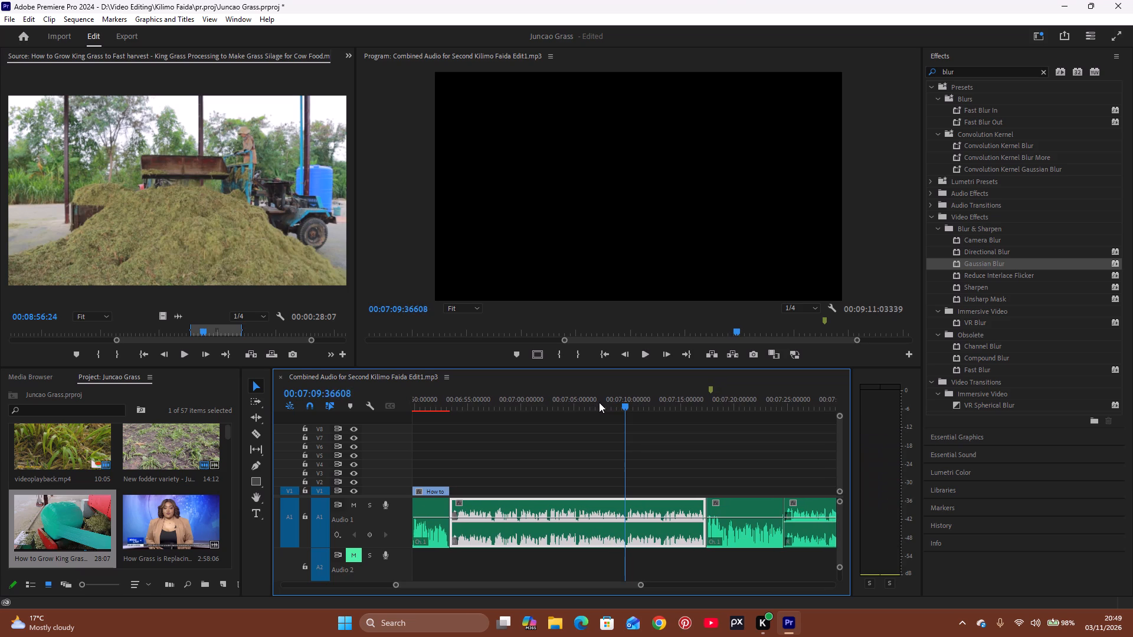
pyautogui.click(562, 402)
pyautogui.moveTo(561, 408); pyautogui.dragTo(548, 430)
pyautogui.press('space')
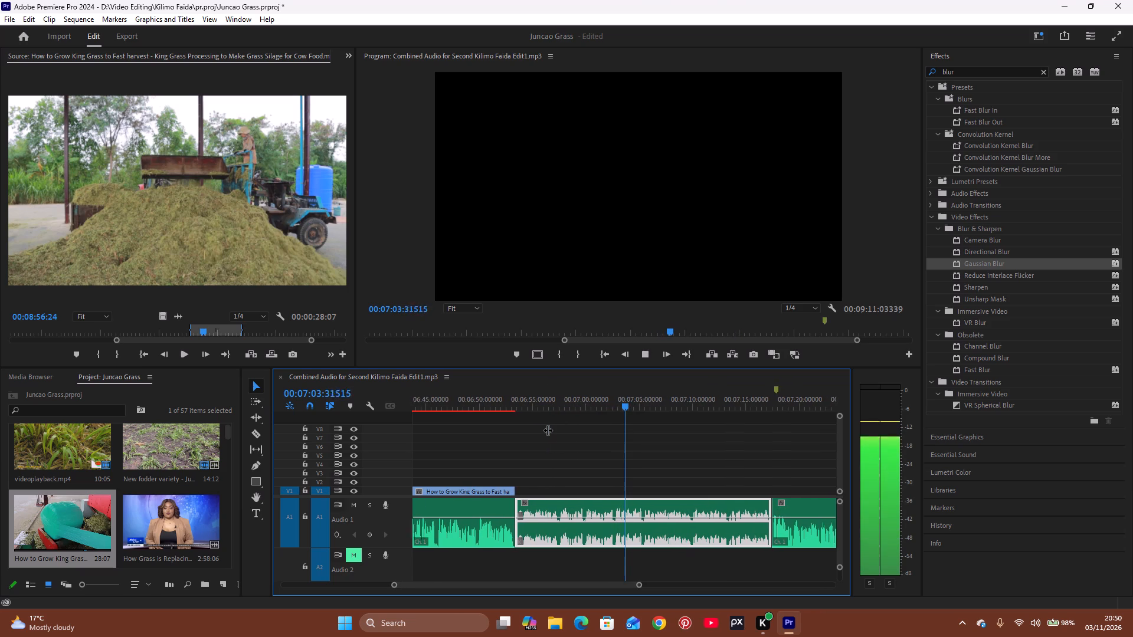
pyautogui.press('space')
pyautogui.click(587, 408)
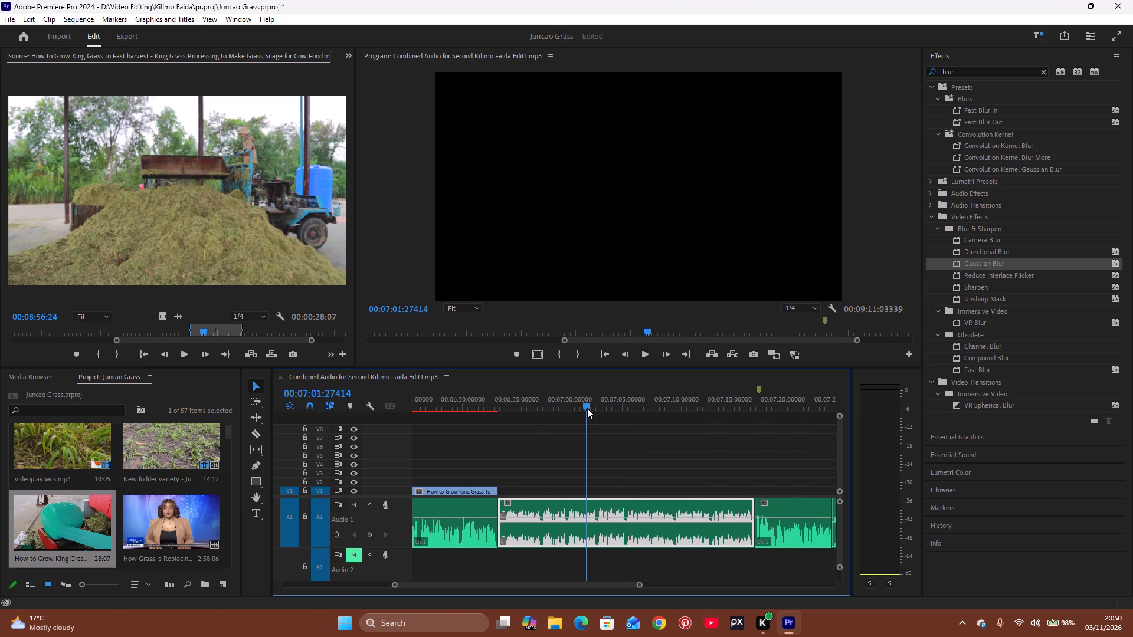
pyautogui.press('space')
pyautogui.press('space')
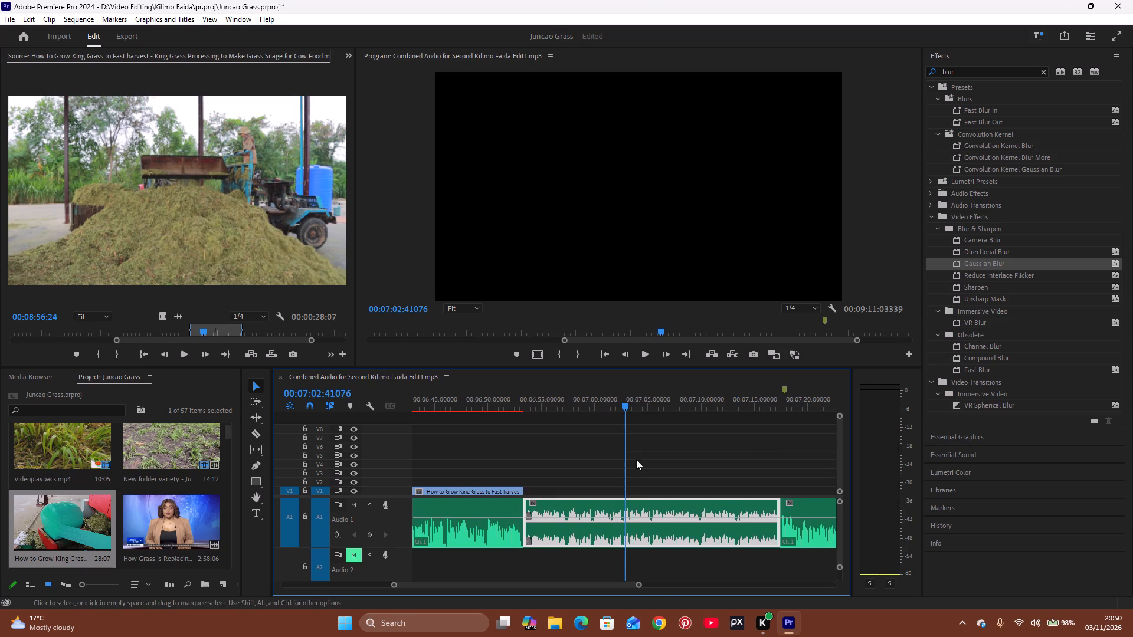
# Load the How Grass is Replacing Wood in Mushroom Farming clip as source and mark an In point at 00:01:00:17, on the rows of mushroom bags.
pyautogui.doubleClick(191, 527)
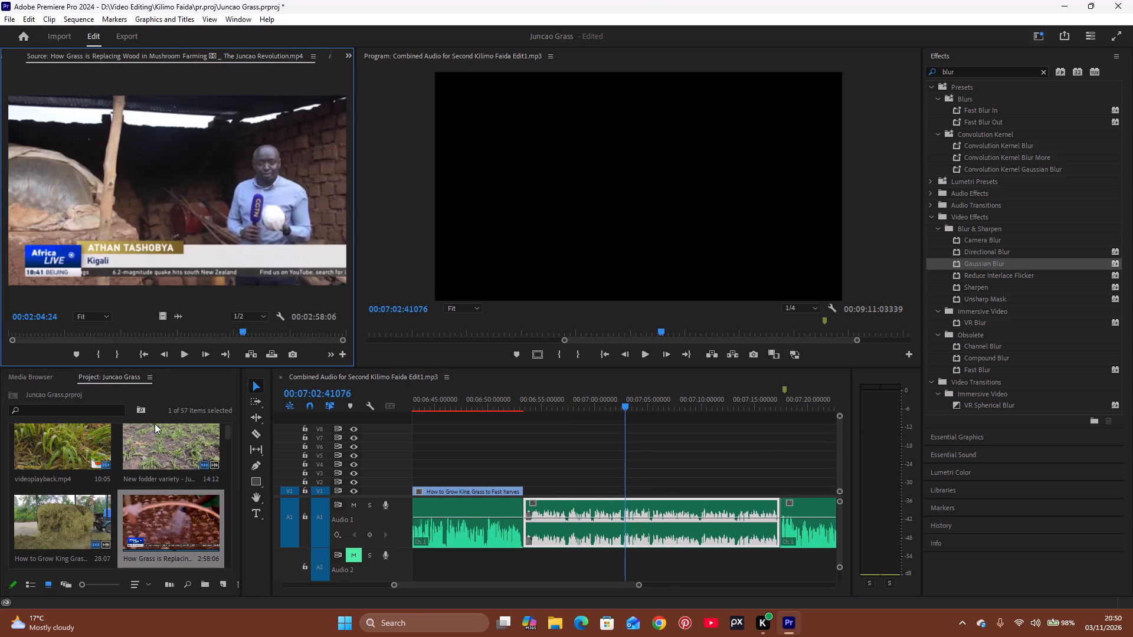
pyautogui.moveTo(95, 334); pyautogui.dragTo(141, 340)
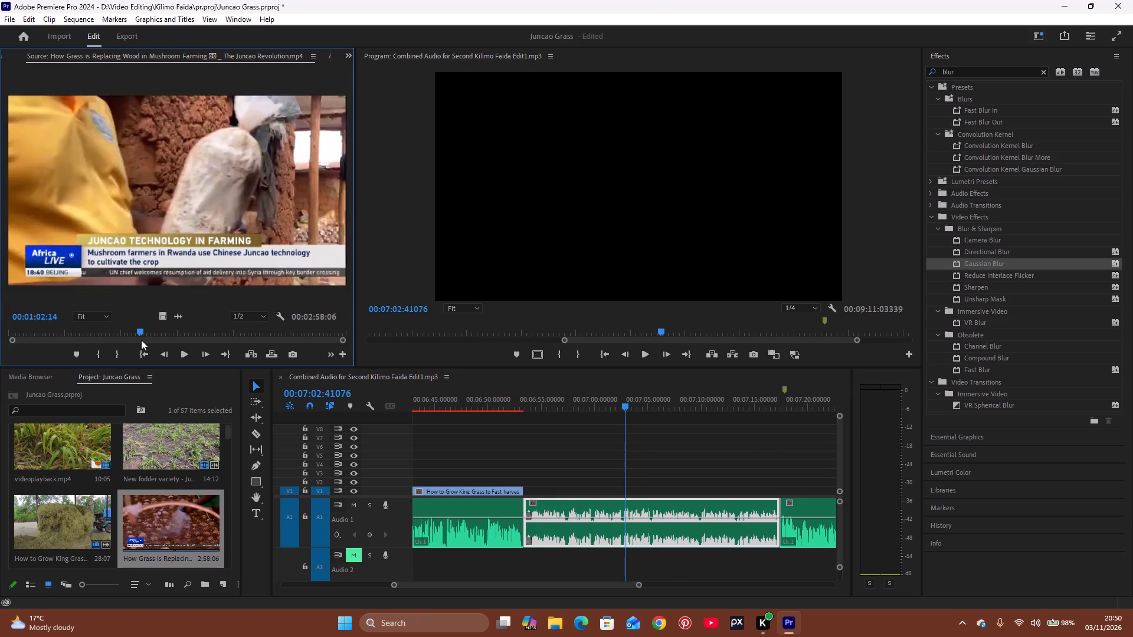
pyautogui.moveTo(141, 340); pyautogui.dragTo(58, 352)
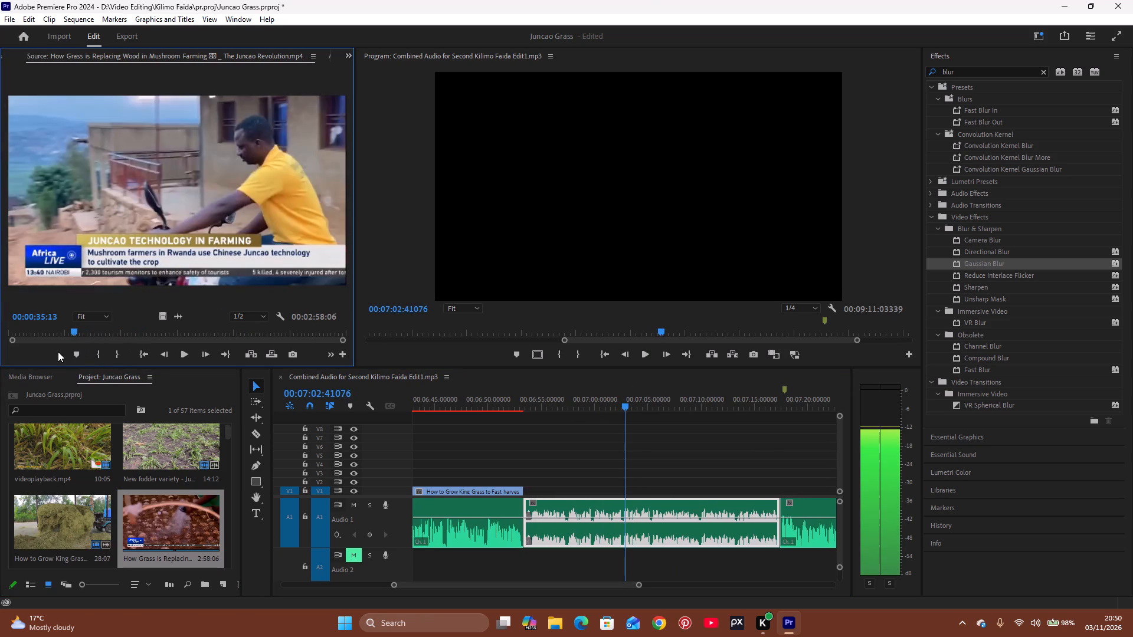
pyautogui.moveTo(58, 352); pyautogui.dragTo(54, 344)
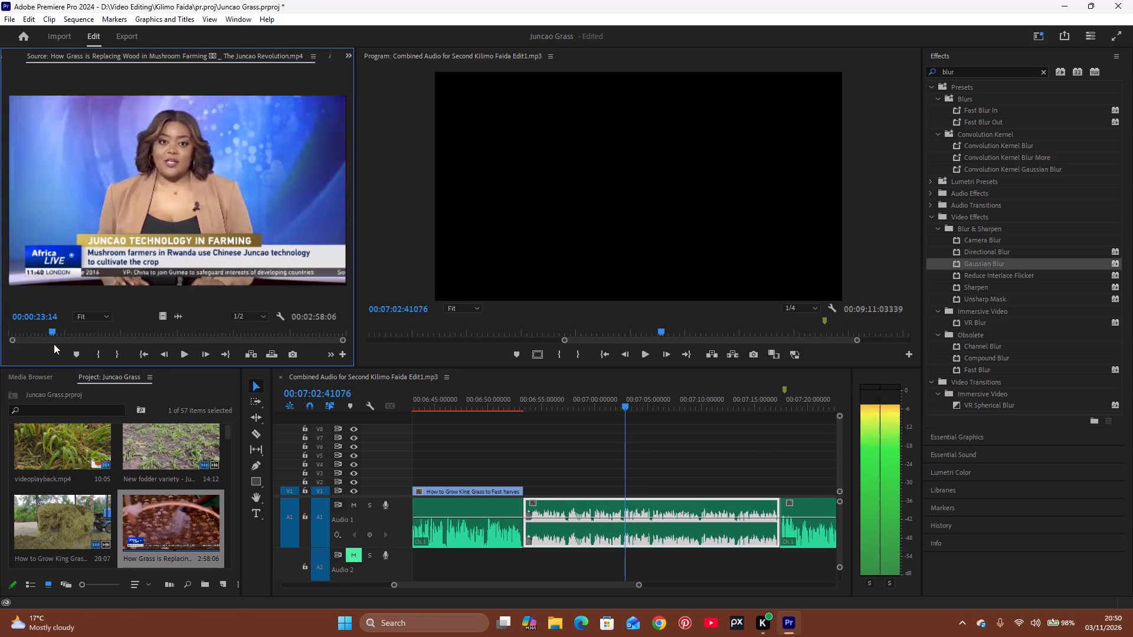
pyautogui.moveTo(54, 344); pyautogui.dragTo(84, 335)
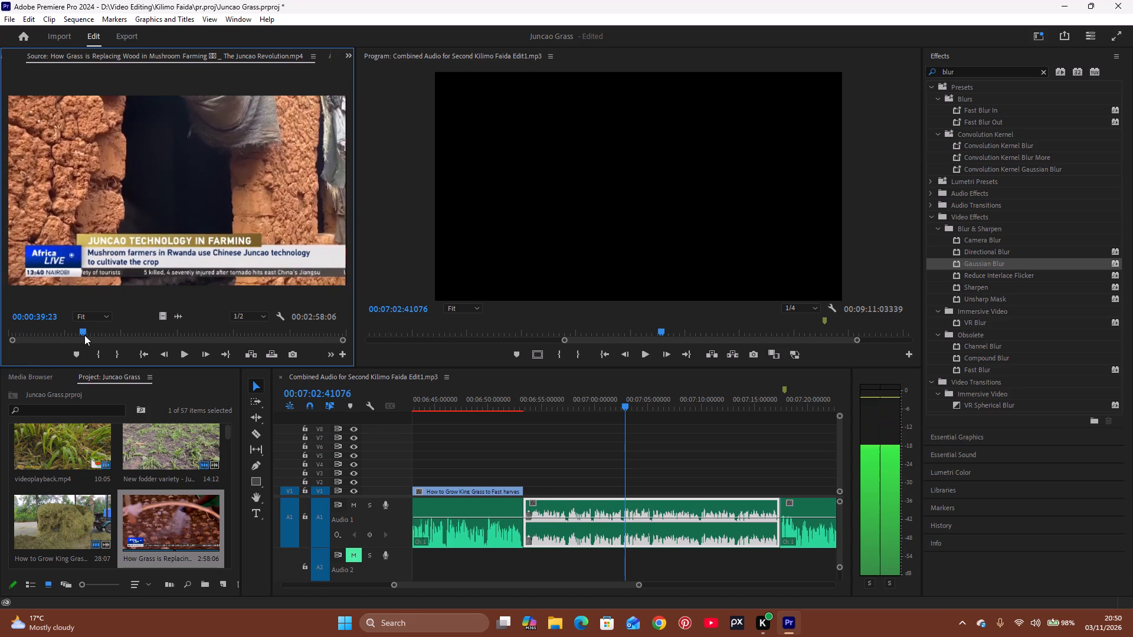
pyautogui.moveTo(84, 335); pyautogui.dragTo(104, 327)
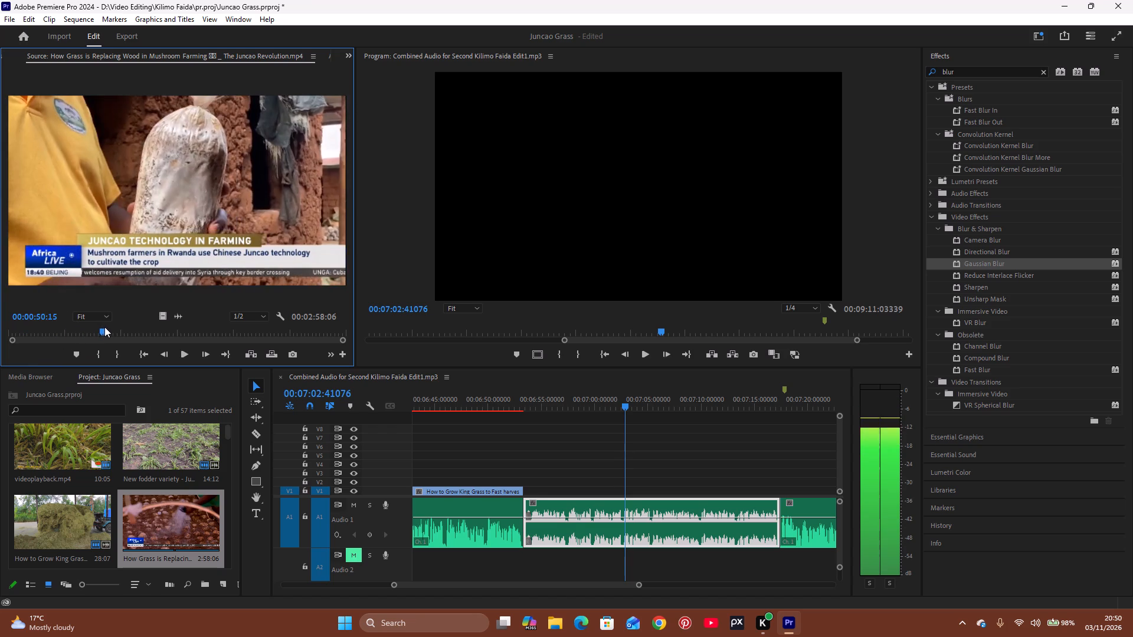
pyautogui.moveTo(104, 327); pyautogui.dragTo(123, 300)
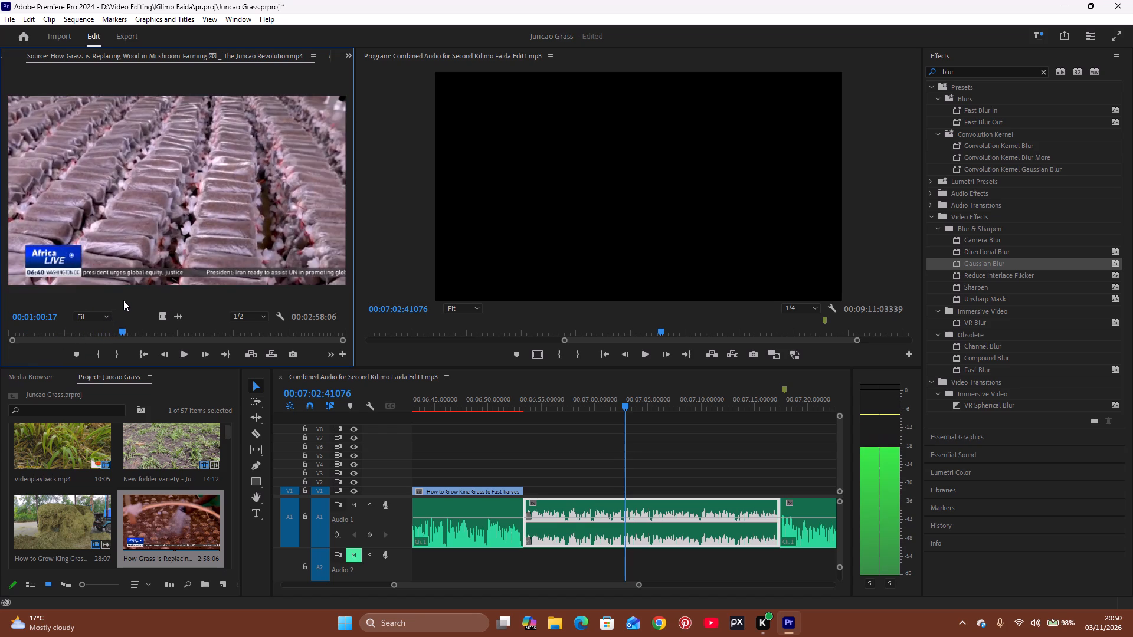
pyautogui.moveTo(123, 300); pyautogui.dragTo(123, 306)
pyautogui.click(96, 357)
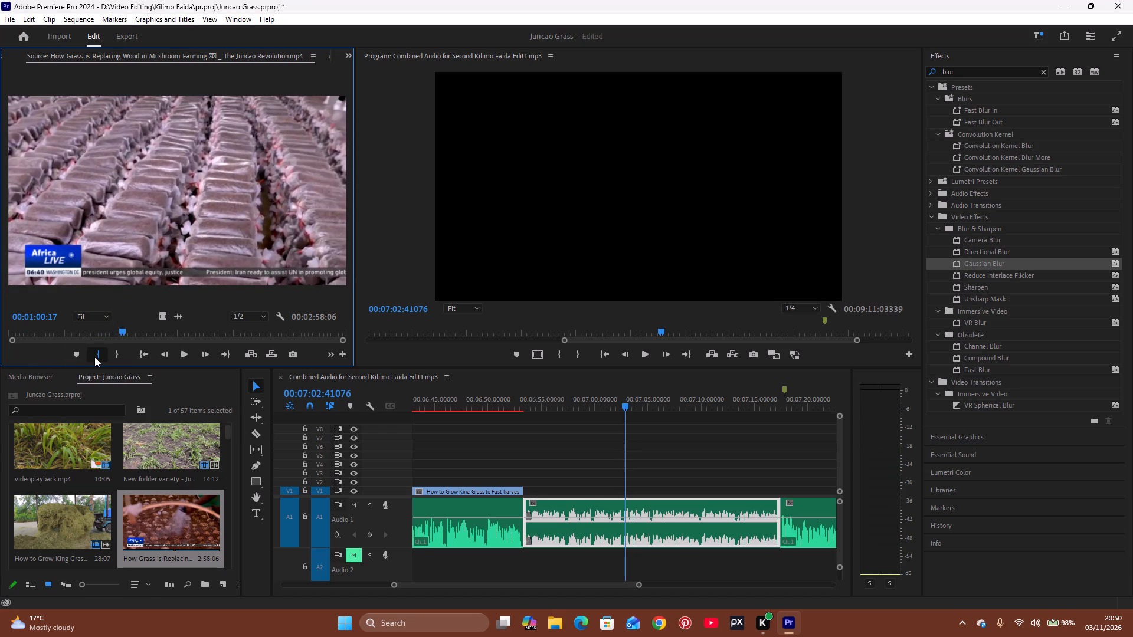
# Review the mushroom farming source after its In point and mark an Out point at 00:01:09:20, before the seated farmer's interview.
pyautogui.press('space')
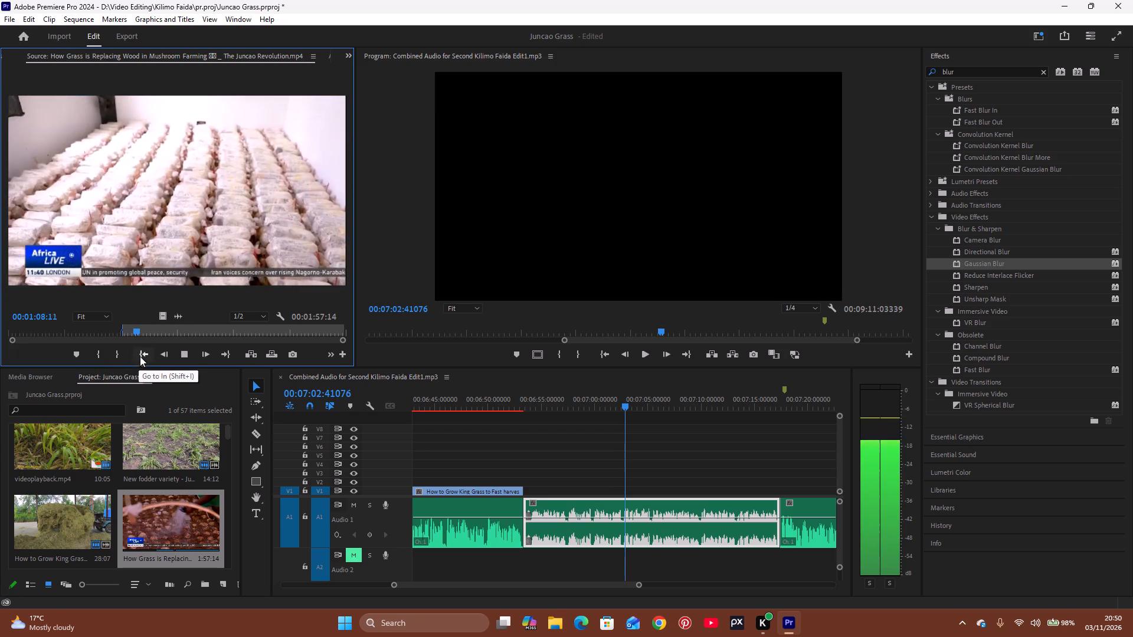
pyautogui.moveTo(138, 332); pyautogui.dragTo(142, 333)
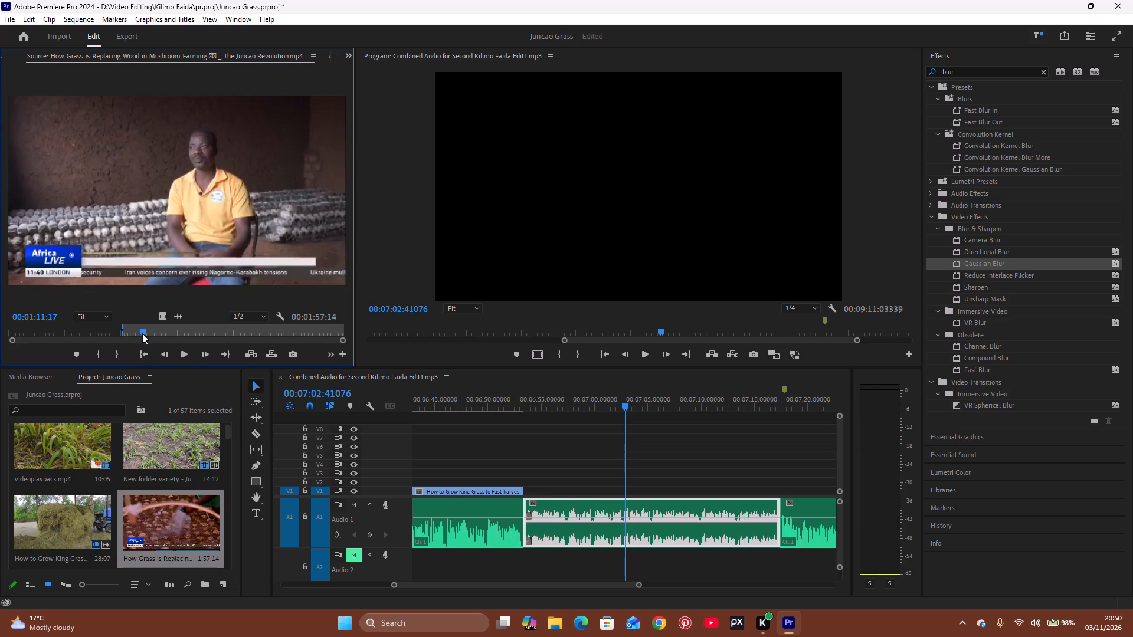
pyautogui.moveTo(142, 333); pyautogui.dragTo(150, 335)
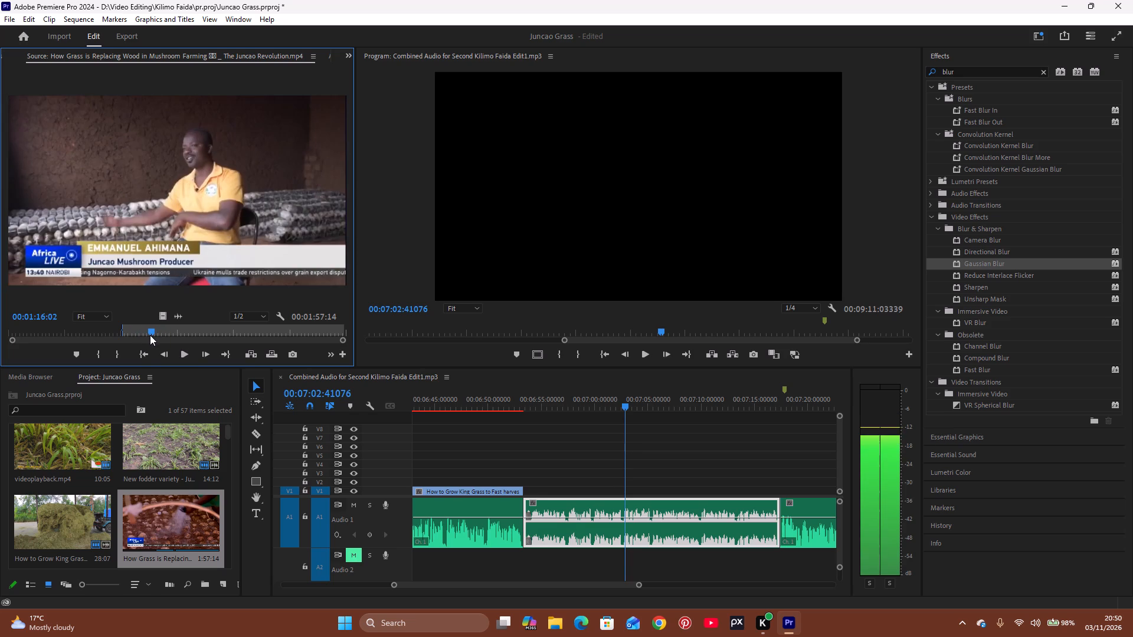
pyautogui.moveTo(150, 335); pyautogui.dragTo(169, 334)
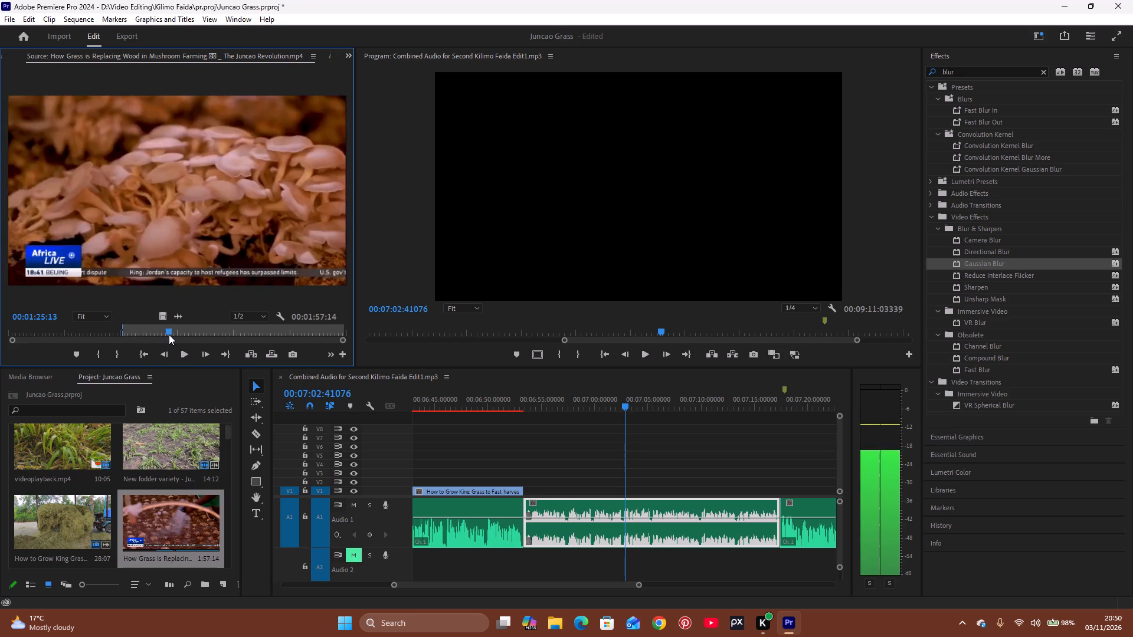
pyautogui.moveTo(169, 334); pyautogui.dragTo(190, 331)
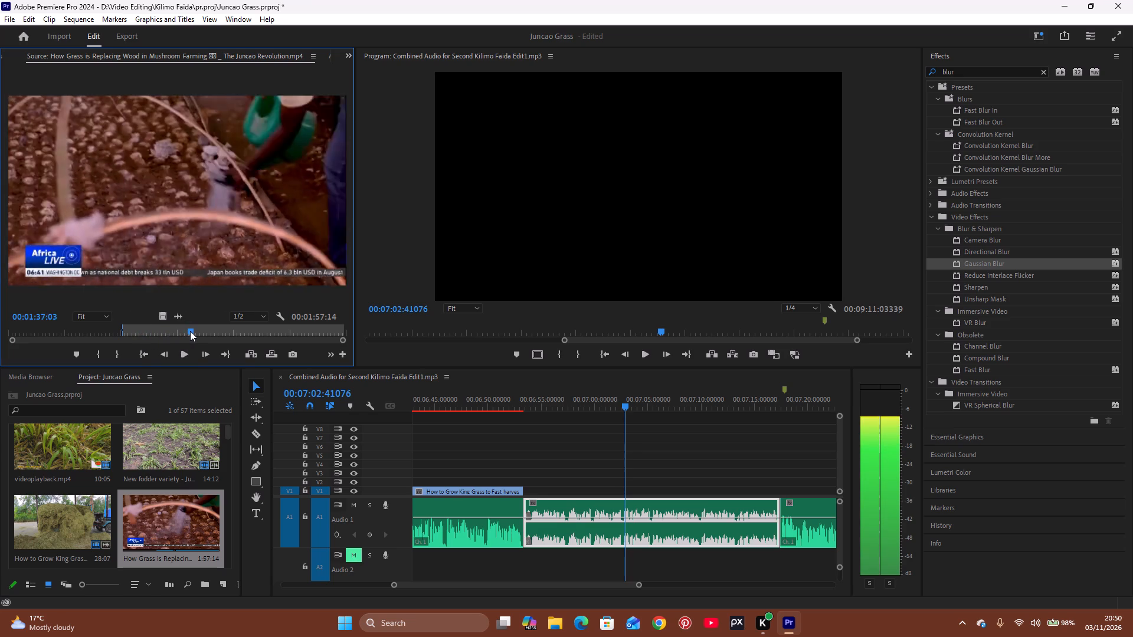
pyautogui.moveTo(190, 331); pyautogui.dragTo(142, 337)
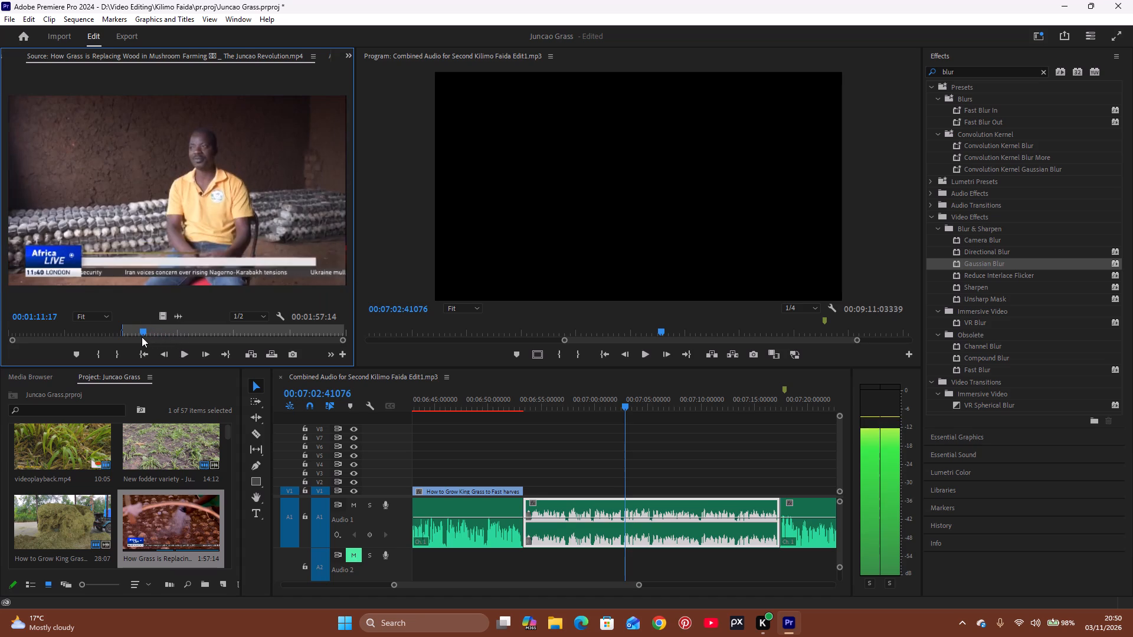
pyautogui.moveTo(142, 337); pyautogui.dragTo(145, 339)
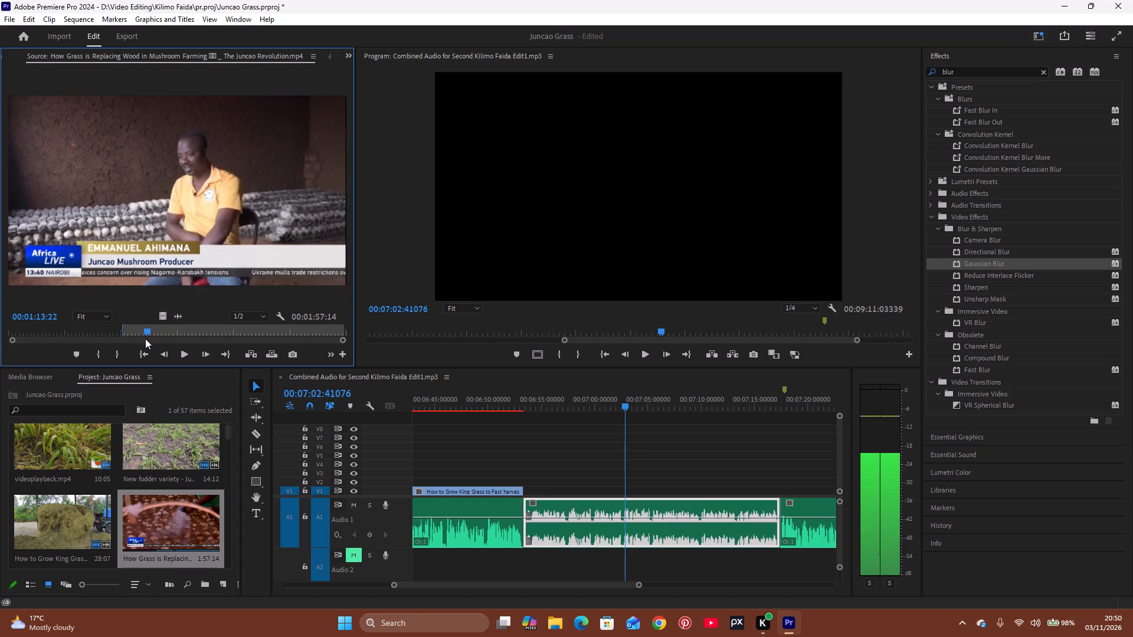
pyautogui.moveTo(145, 339); pyautogui.dragTo(128, 340)
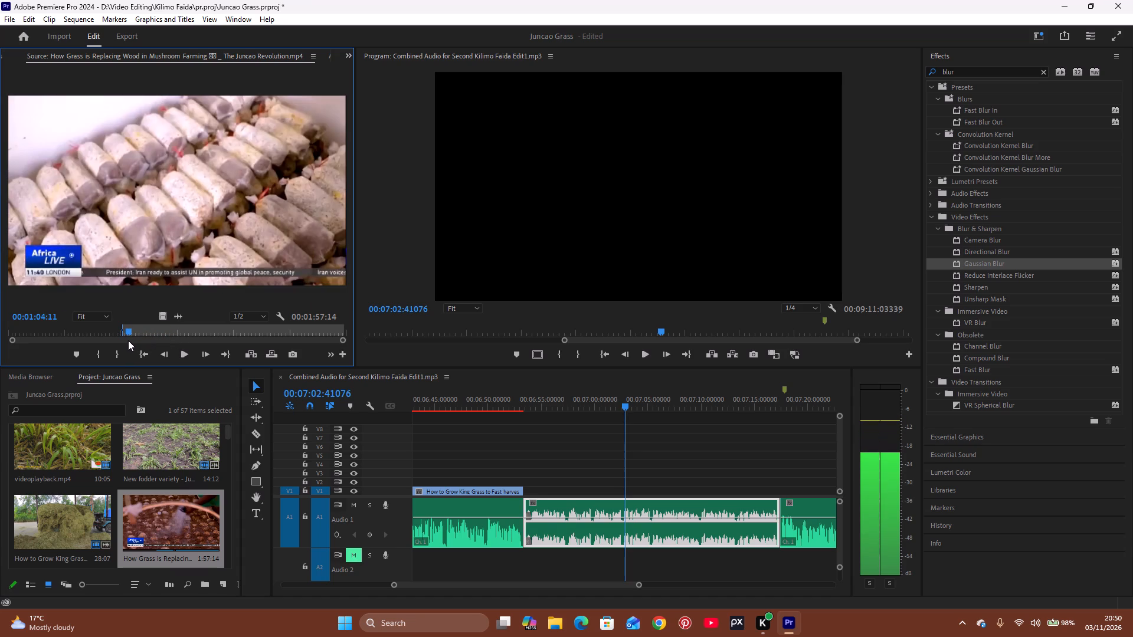
pyautogui.moveTo(128, 340); pyautogui.dragTo(140, 340)
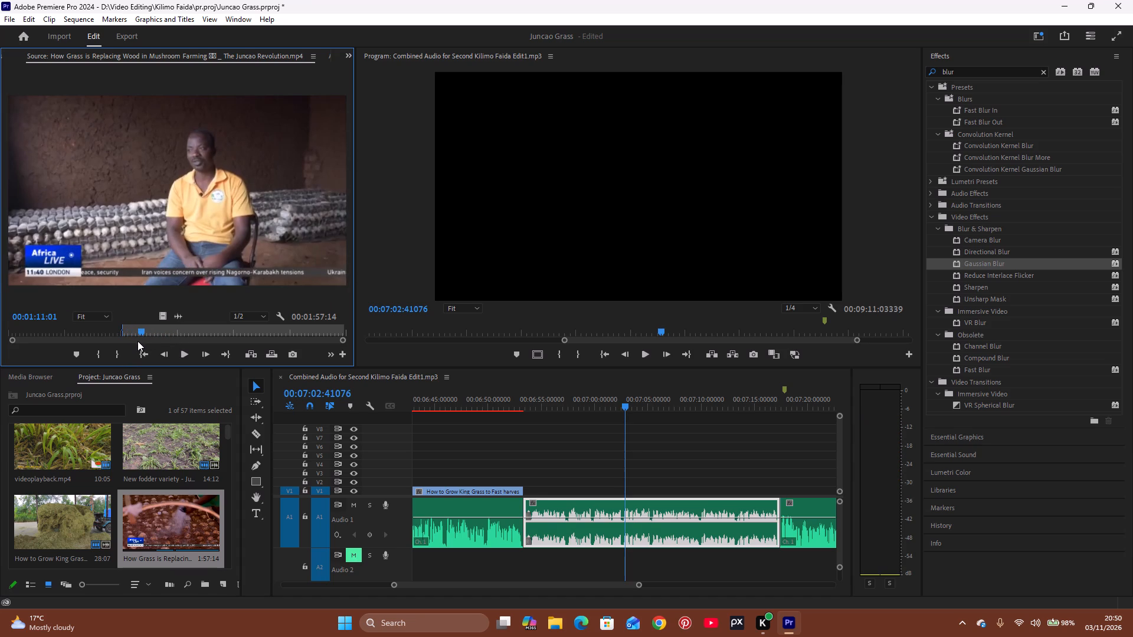
pyautogui.click(140, 331)
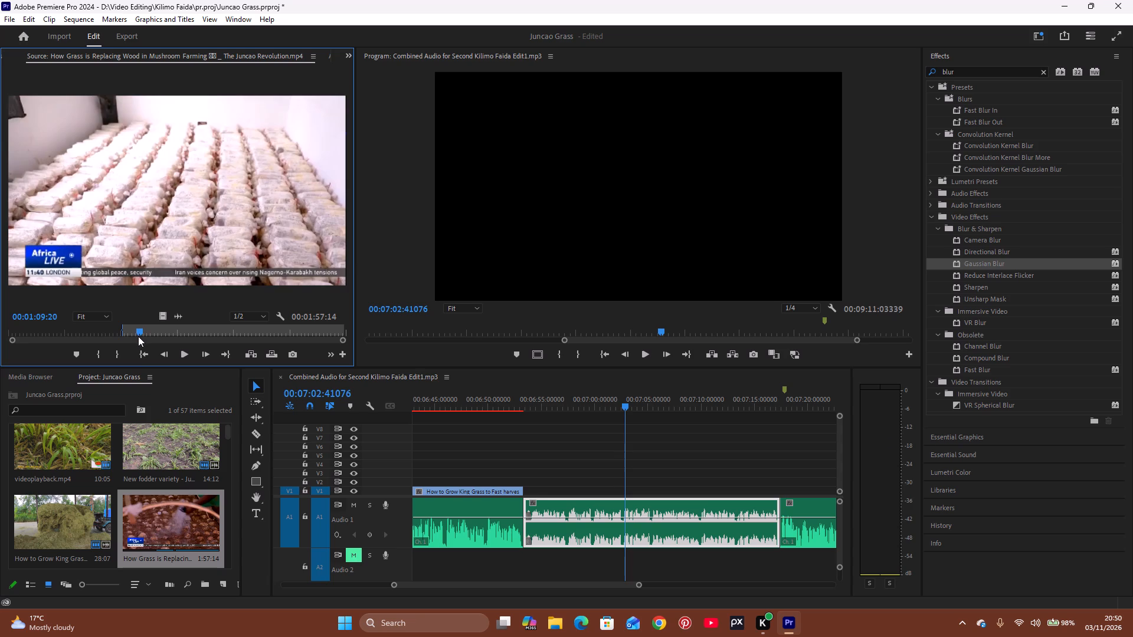
pyautogui.click(115, 356)
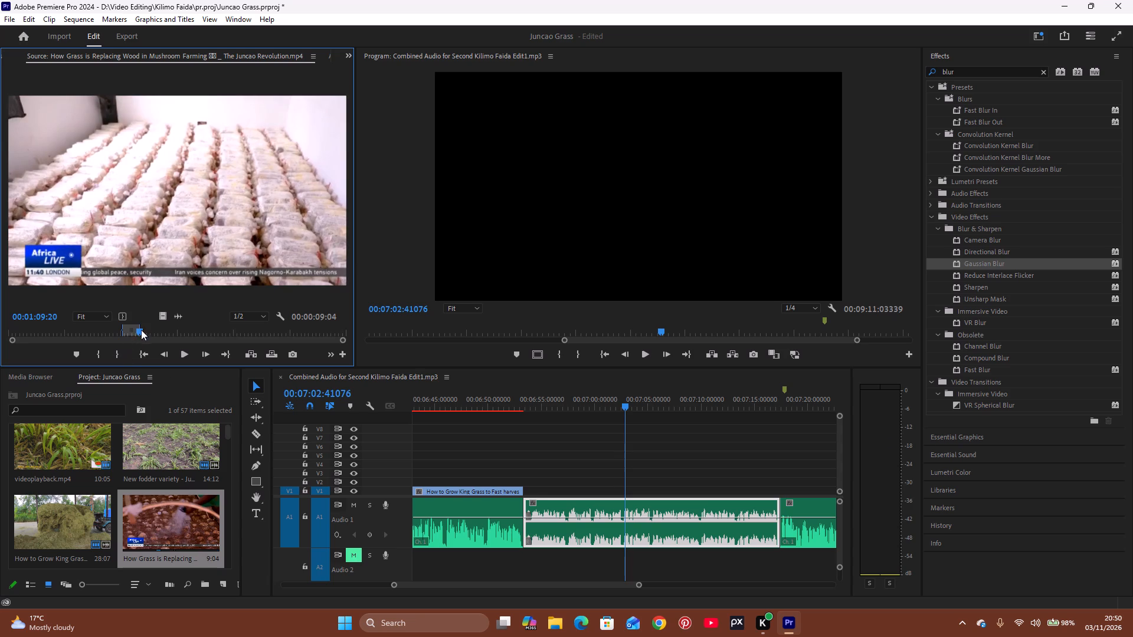
# Place only the video of the marked mushroom-bag range on V1, starting at the playhead at about 00:07:02.
pyautogui.moveTo(160, 320); pyautogui.dragTo(516, 478)
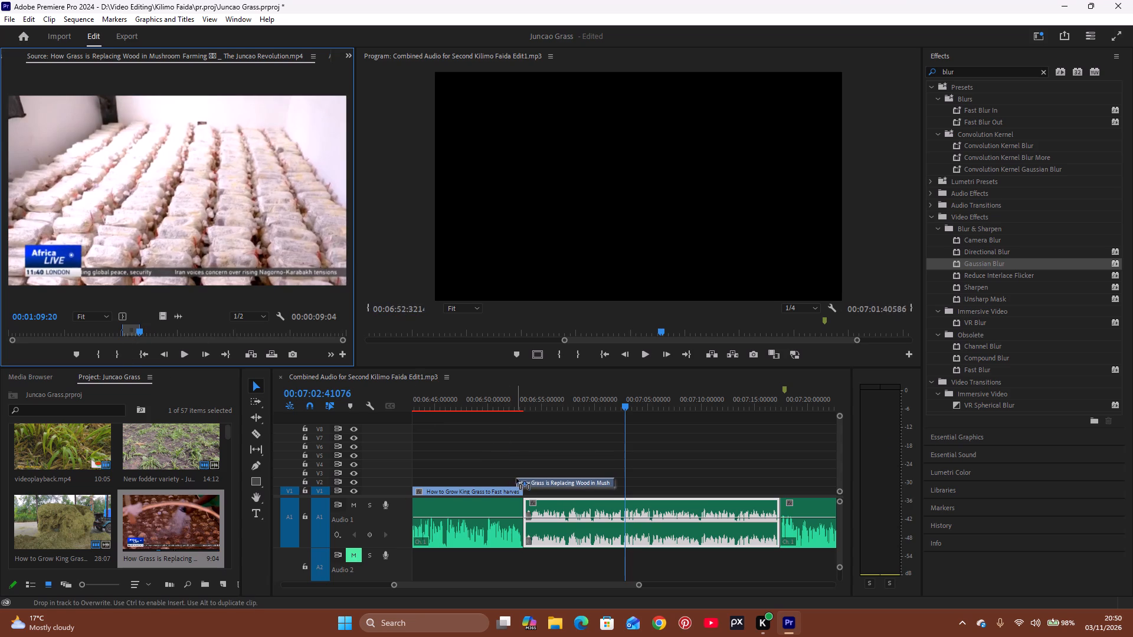
pyautogui.moveTo(516, 478); pyautogui.dragTo(621, 490)
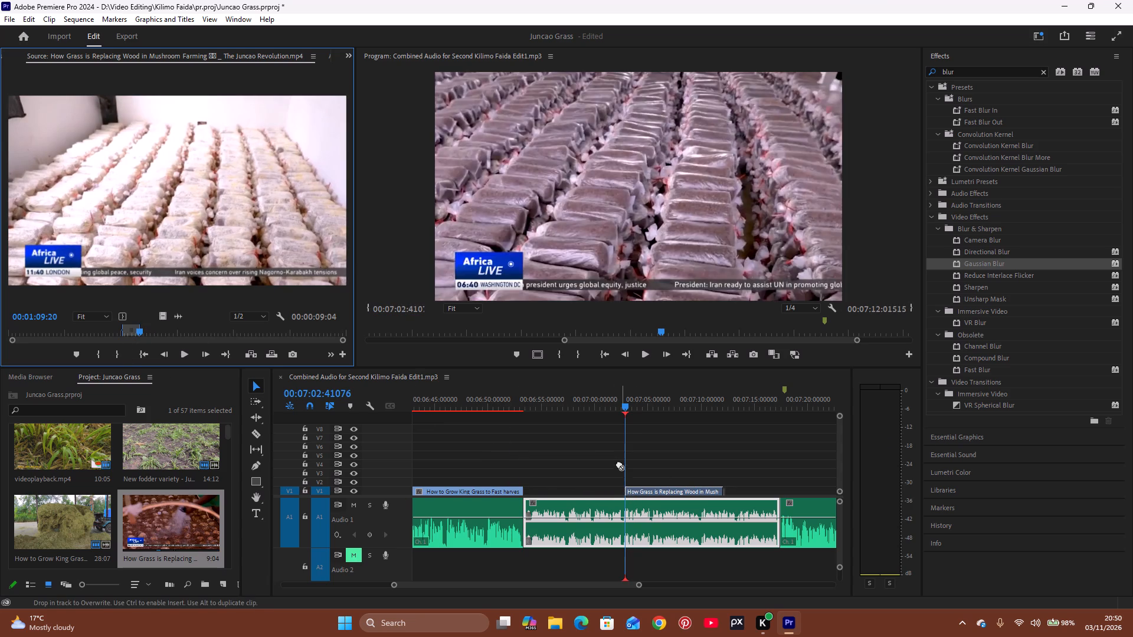
# Play the mushroom-bag clip against the narration and trim its end on V1 back to about 00:07:08.
pyautogui.press('space')
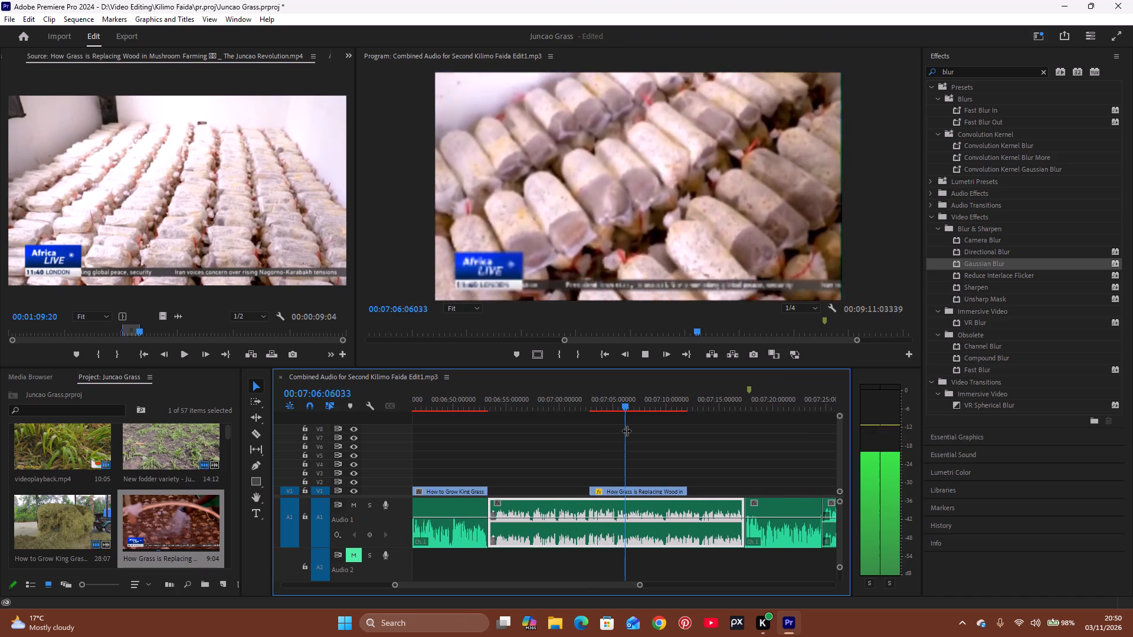
pyautogui.press('space')
pyautogui.press('space')
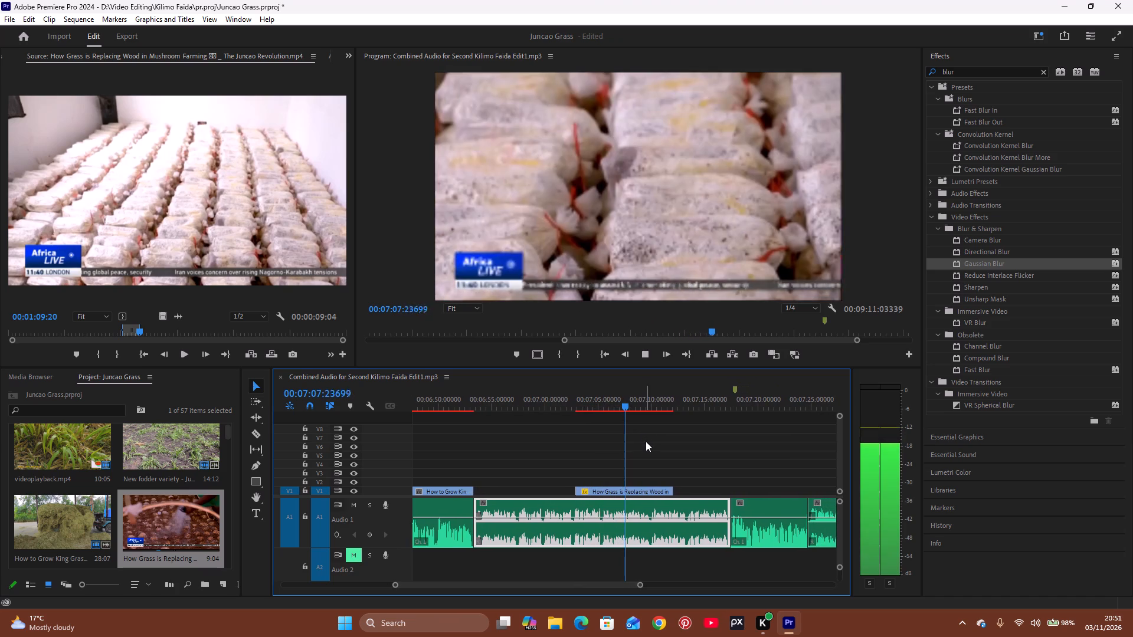
pyautogui.press('space')
pyautogui.press('space')
pyautogui.press('space')
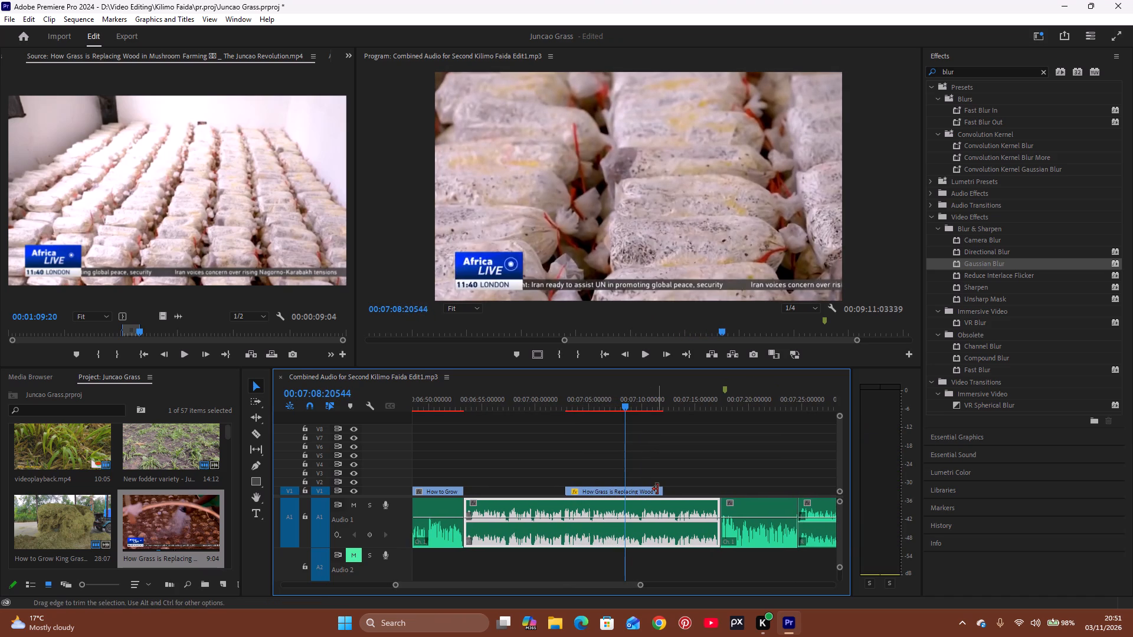
pyautogui.moveTo(657, 489); pyautogui.dragTo(620, 494)
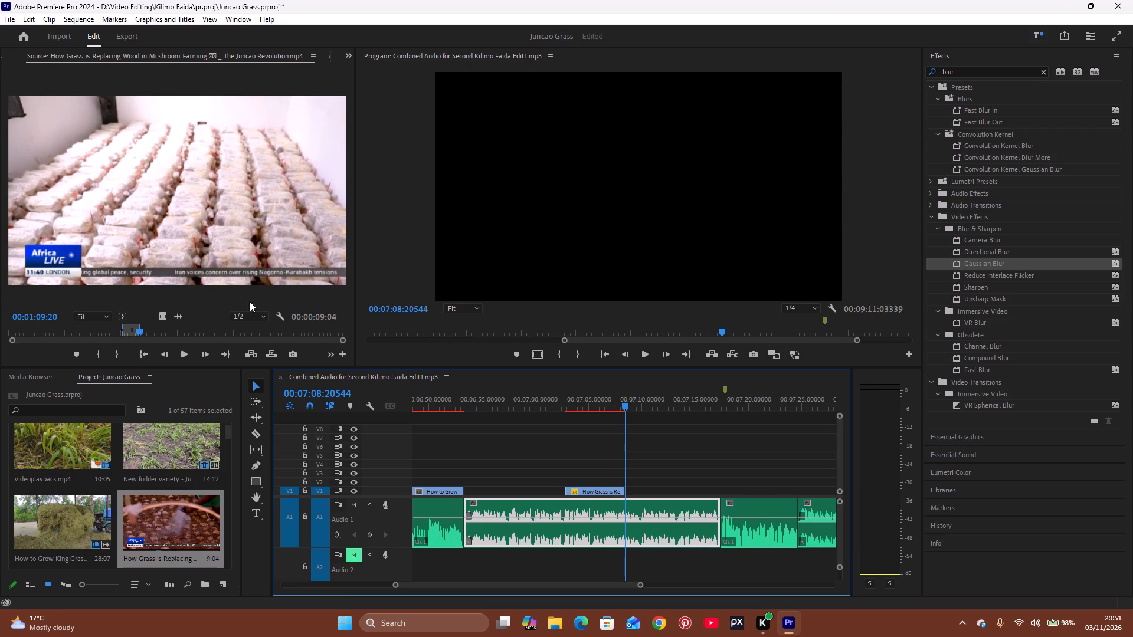
# Scrub the mushroom farming source past the farmer's interview and mark a new In point at 00:01:21:10, on the single mushroom cluster.
pyautogui.moveTo(142, 332); pyautogui.dragTo(147, 333)
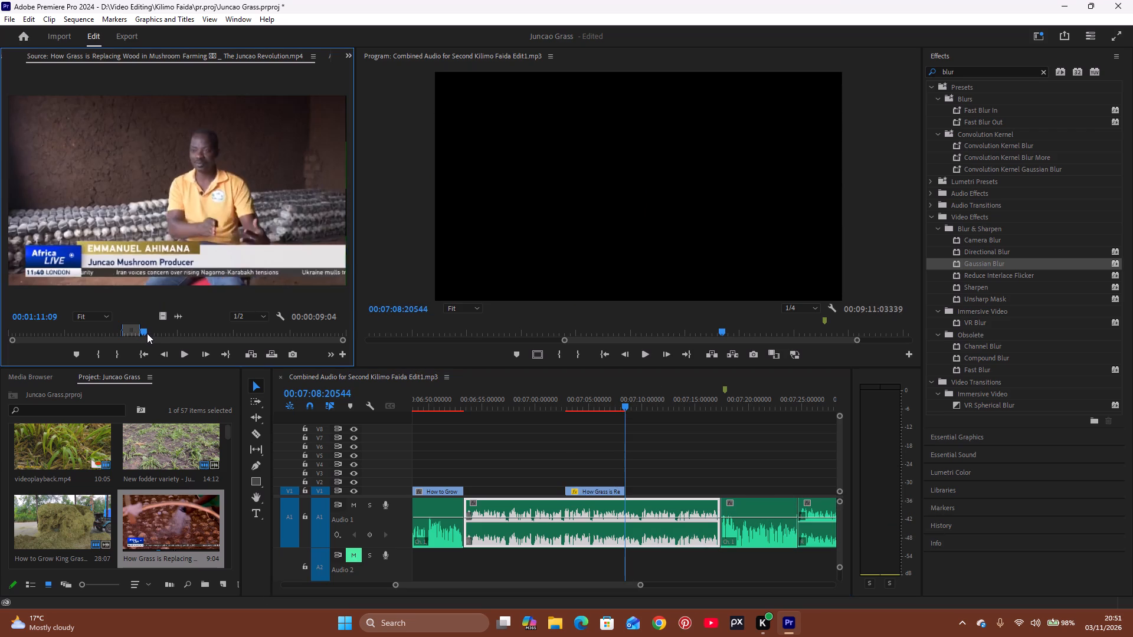
pyautogui.moveTo(147, 333); pyautogui.dragTo(162, 330)
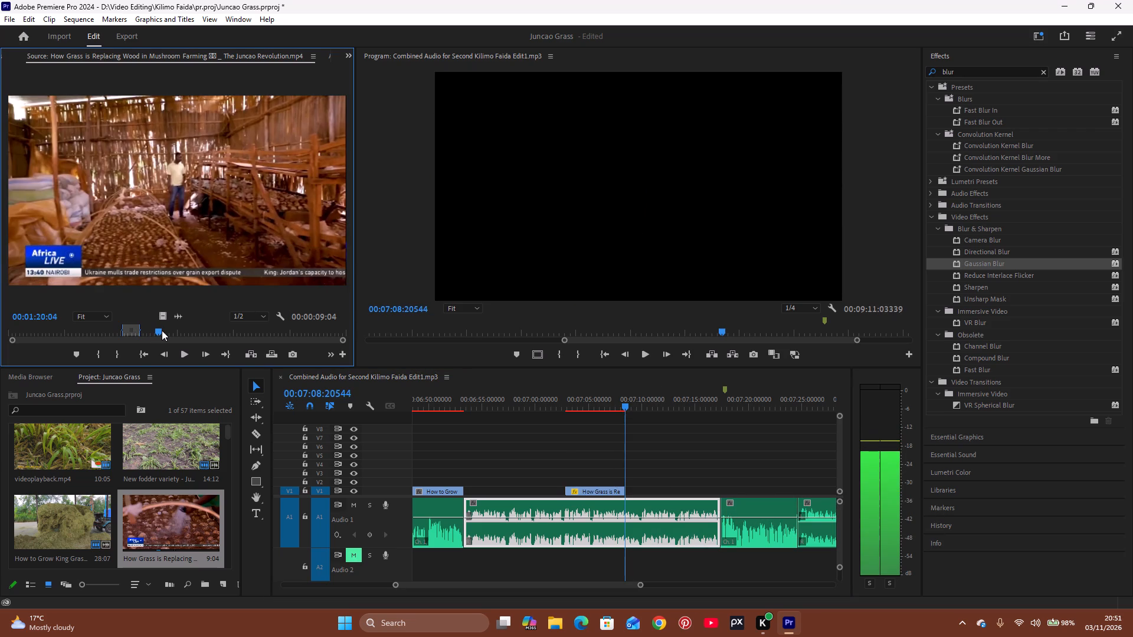
pyautogui.moveTo(162, 330); pyautogui.dragTo(163, 333)
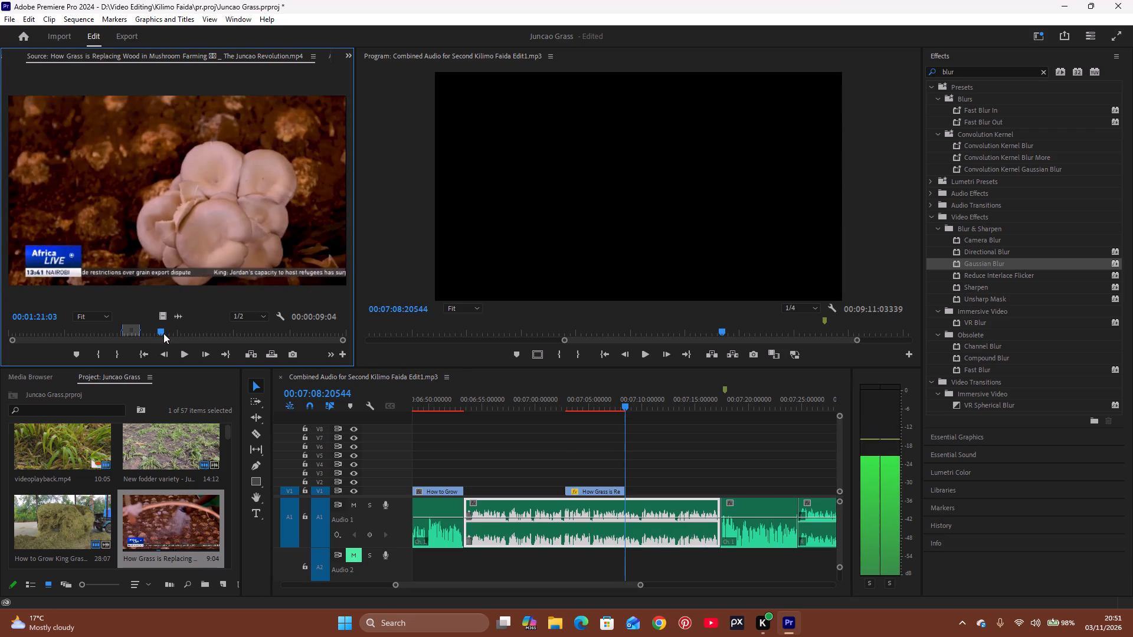
pyautogui.moveTo(163, 333); pyautogui.dragTo(164, 333)
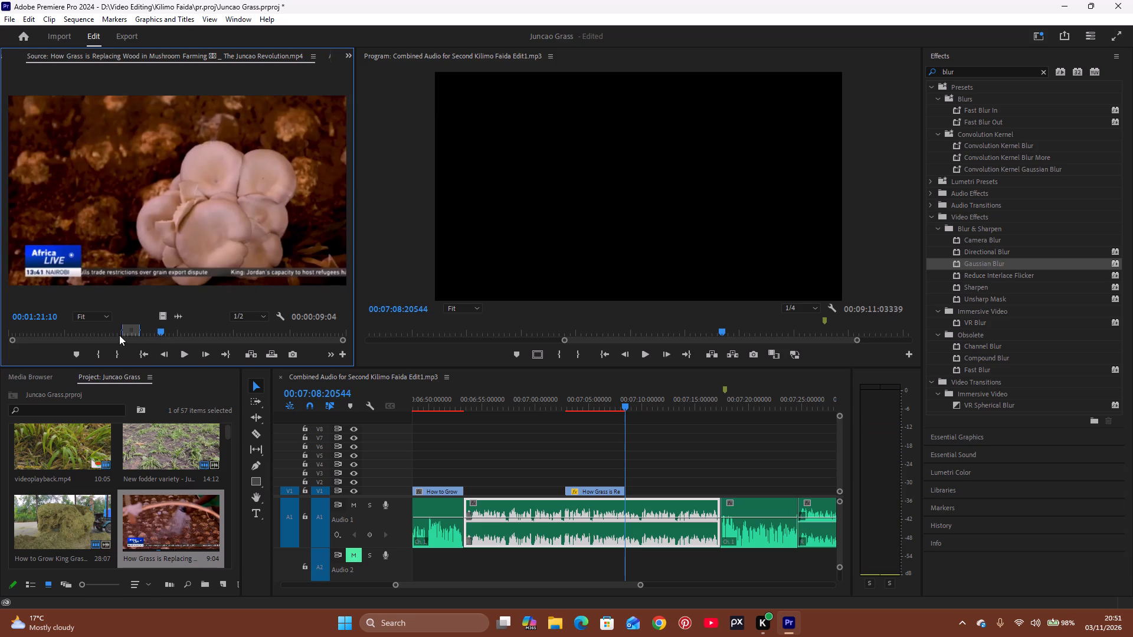
pyautogui.click(97, 352)
# Review the source after the new In point and mark an Out point at 00:01:27:10, within the shot of many growing mushrooms.
pyautogui.press('space')
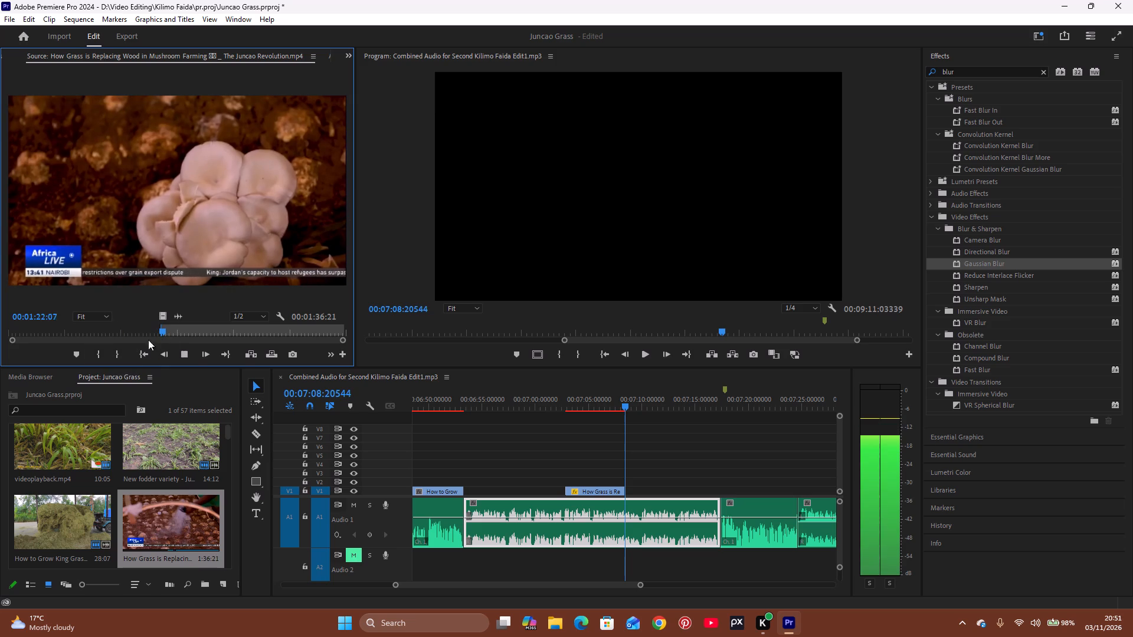
pyautogui.moveTo(165, 331); pyautogui.dragTo(182, 331)
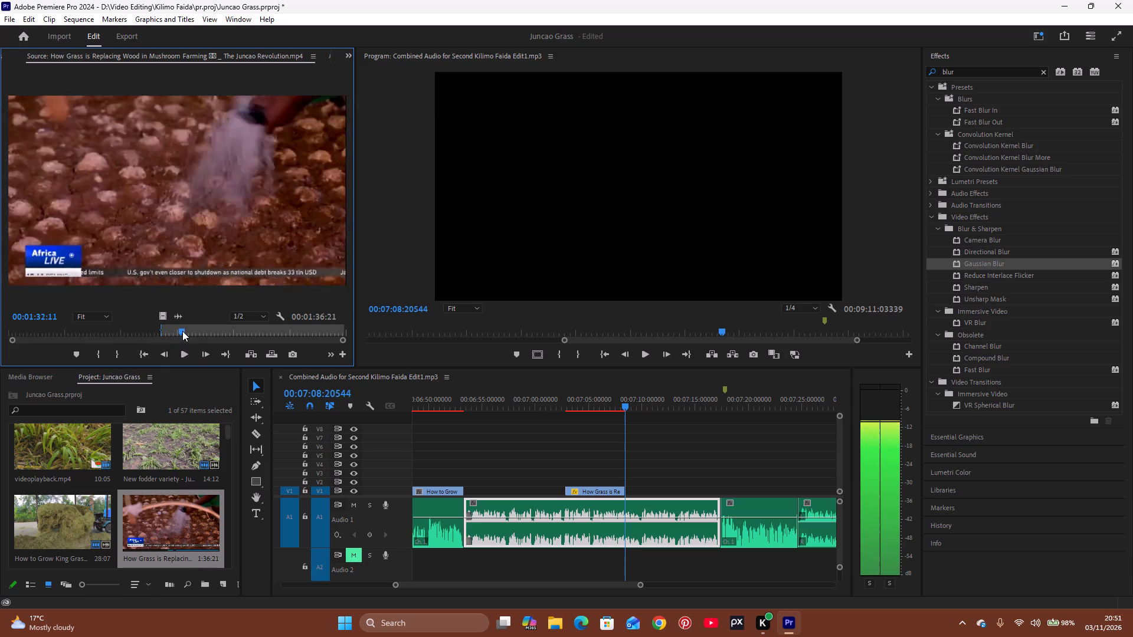
pyautogui.moveTo(182, 331); pyautogui.dragTo(184, 335)
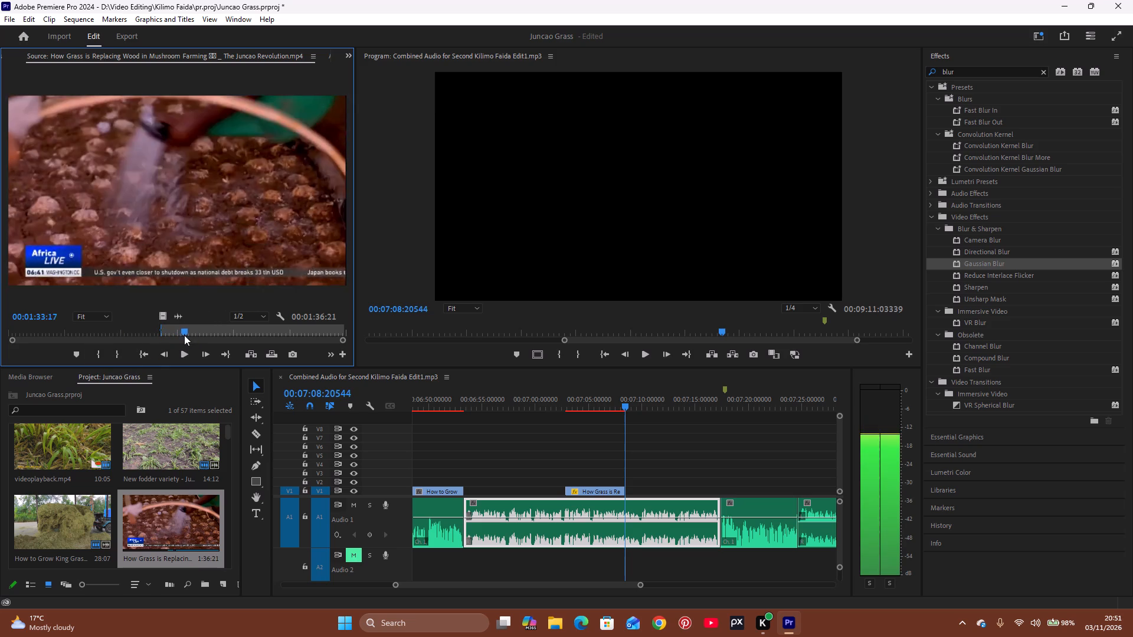
pyautogui.moveTo(184, 335); pyautogui.dragTo(169, 344)
pyautogui.click(118, 359)
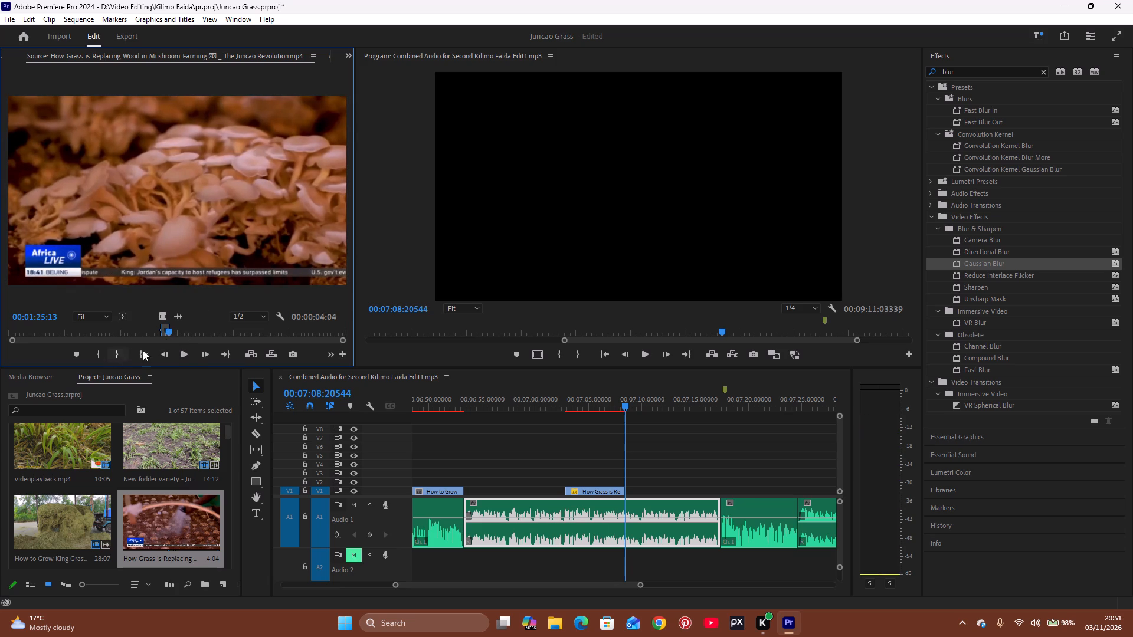
pyautogui.click(166, 330)
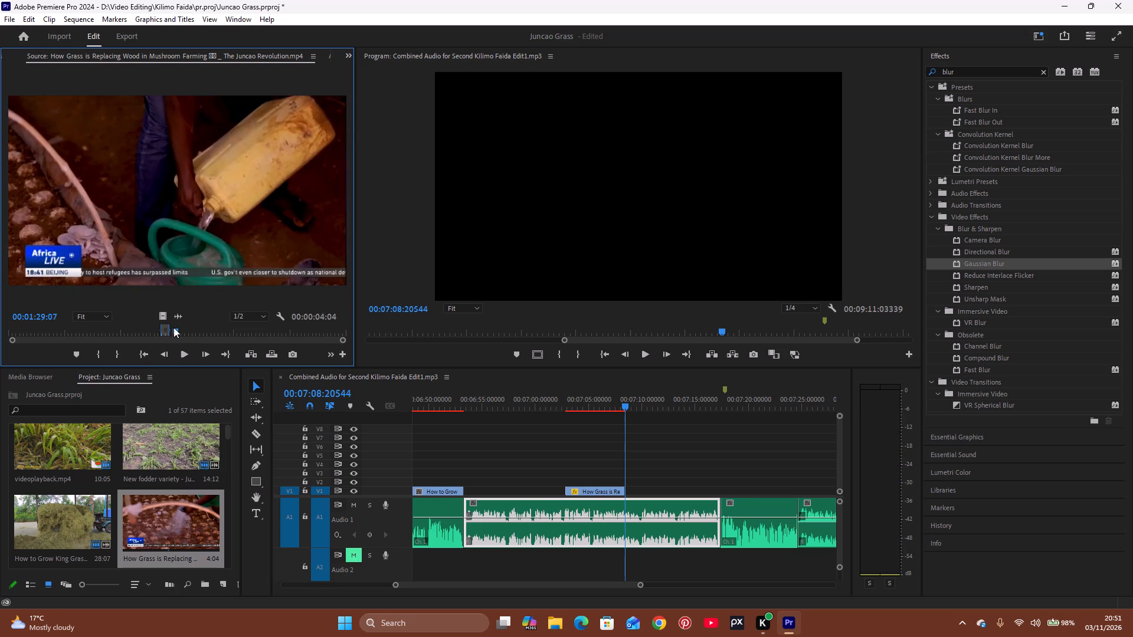
pyautogui.click(118, 353)
# Place only the video of the marked mushroom range on V1, directly after the mushroom-bag clip at about 00:07:08.
pyautogui.moveTo(168, 319); pyautogui.dragTo(516, 477)
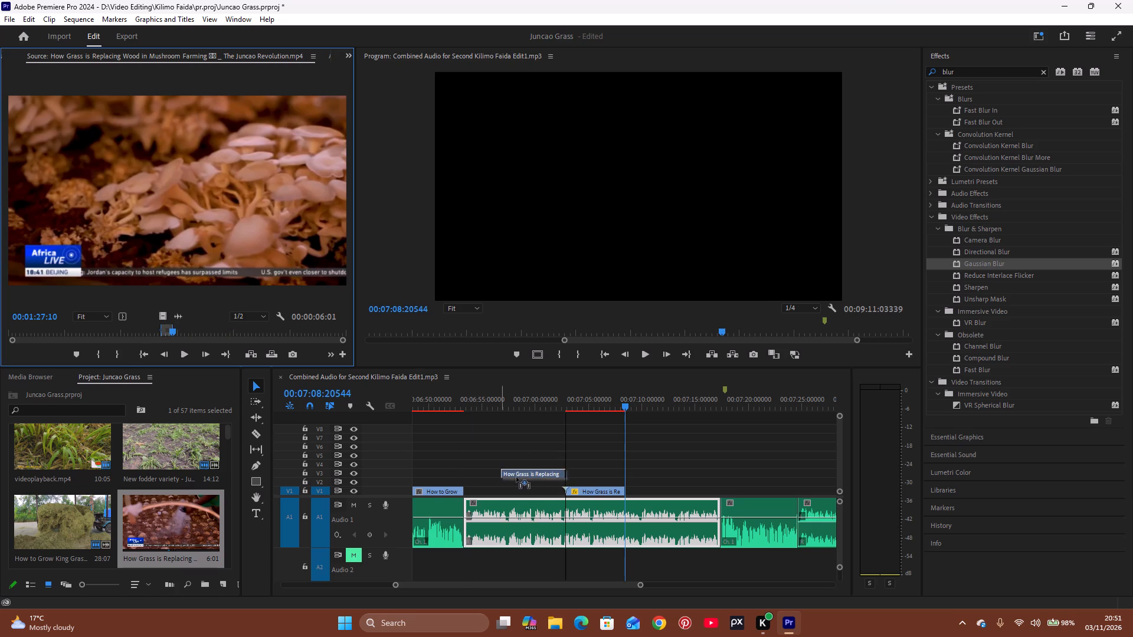
pyautogui.moveTo(516, 477); pyautogui.dragTo(626, 492)
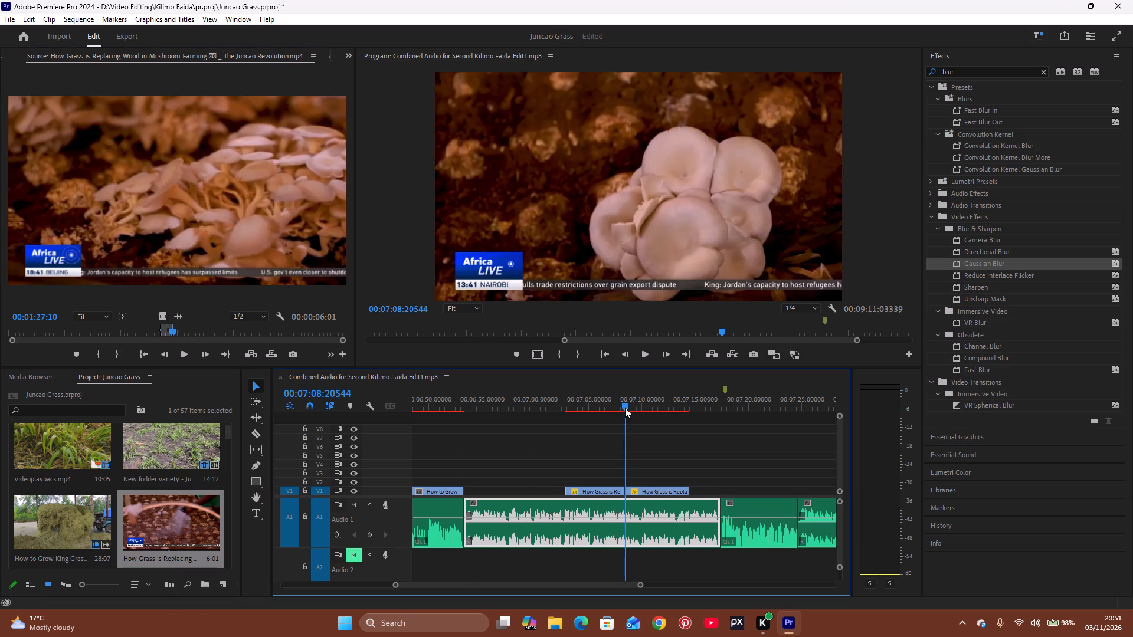
# Play across the new mushroom clip and trim its start to about 00:07:11, cutting away the single-cluster shot.
pyautogui.moveTo(624, 406); pyautogui.dragTo(614, 420)
pyautogui.press('space')
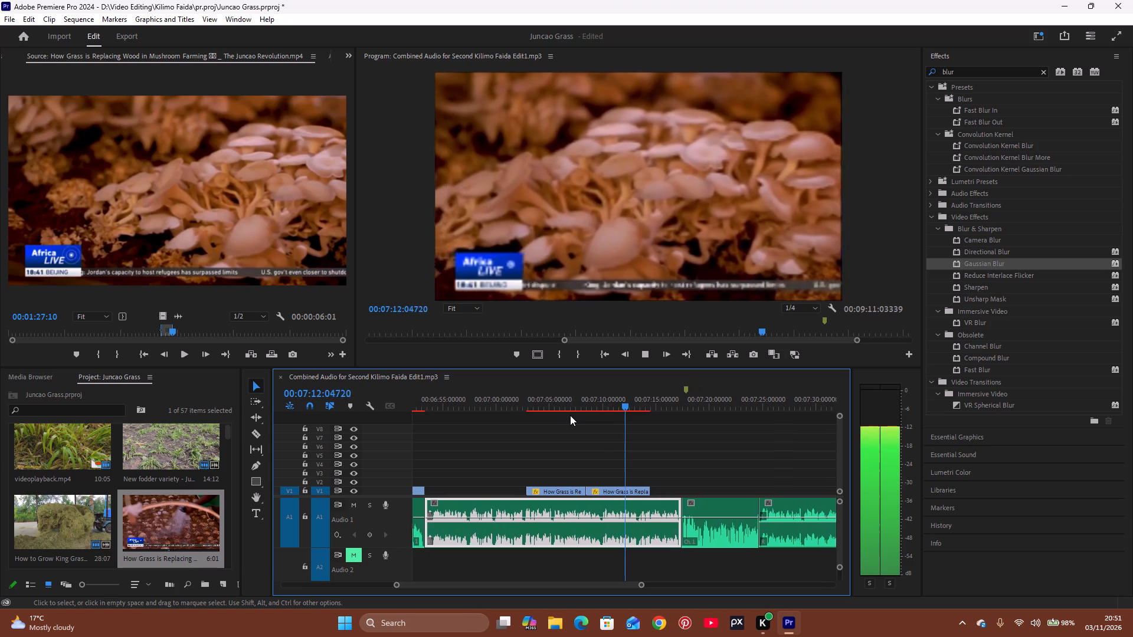
pyautogui.press('space')
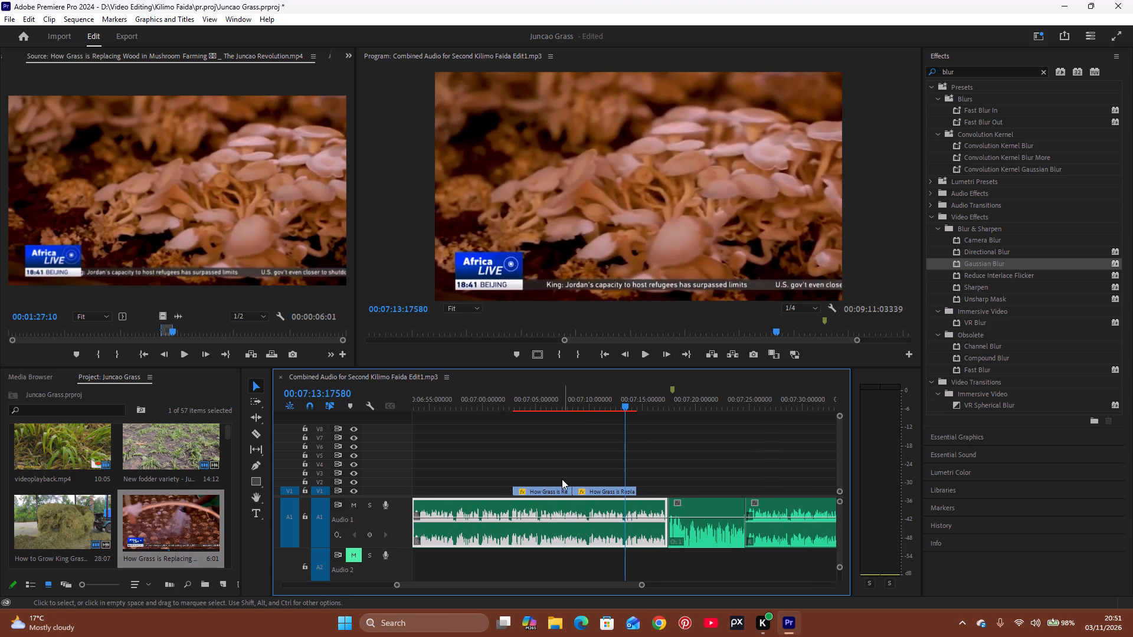
pyautogui.click(571, 405)
pyautogui.press('space')
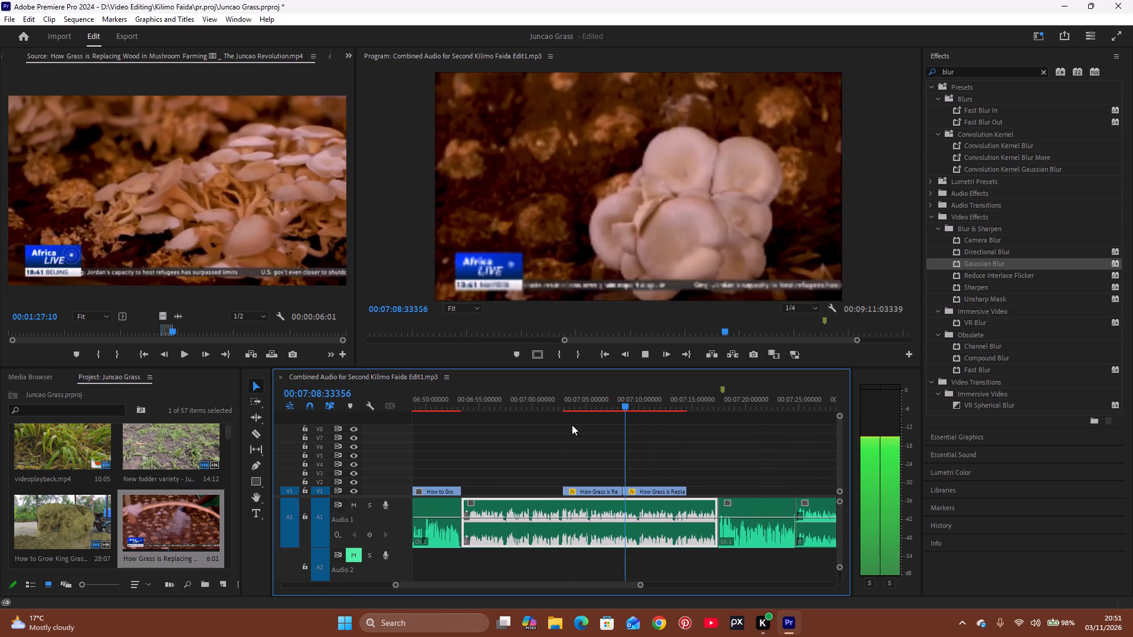
pyautogui.press('space')
pyautogui.press('space')
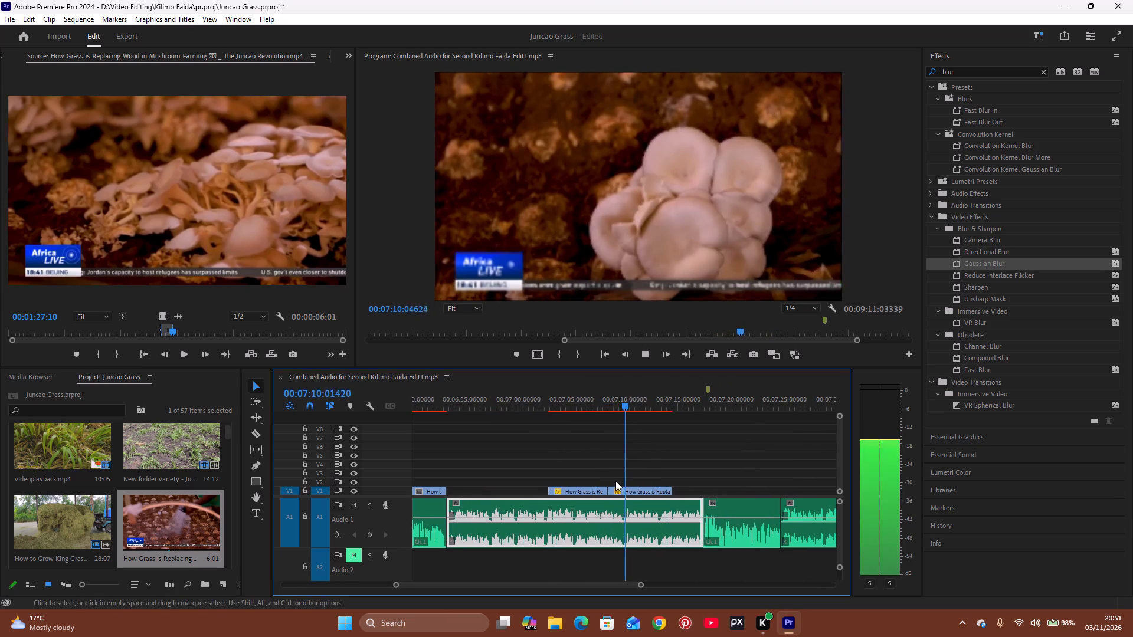
pyautogui.press('space')
pyautogui.press('space')
pyautogui.press('space')
pyautogui.press('space')
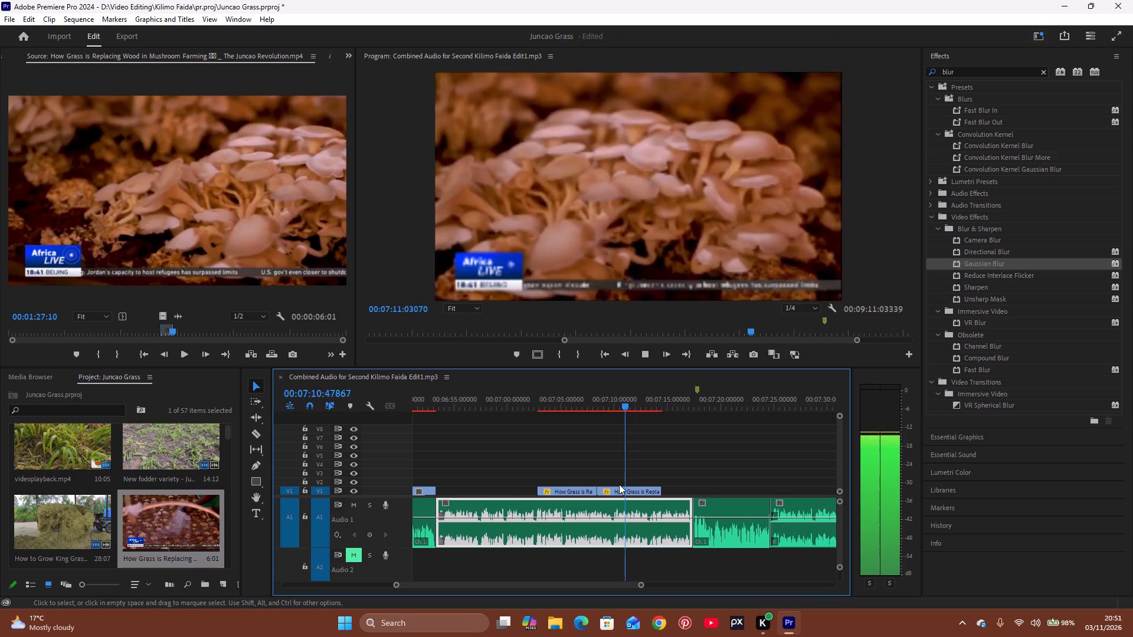
pyautogui.press('space')
pyautogui.moveTo(594, 489); pyautogui.dragTo(614, 488)
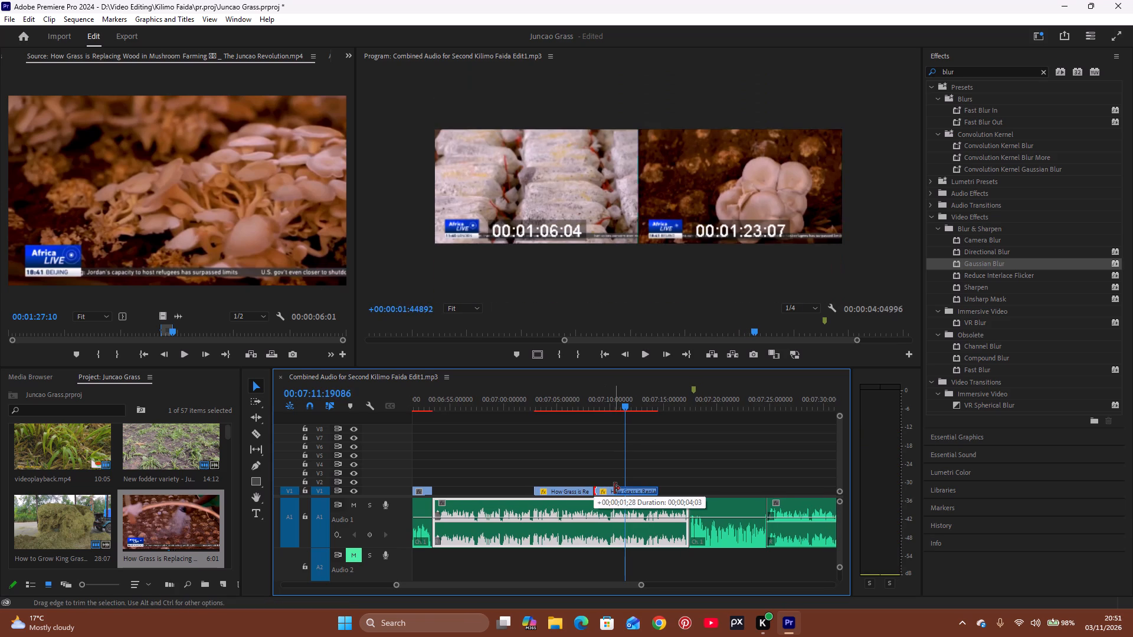
pyautogui.moveTo(614, 488); pyautogui.dragTo(636, 493)
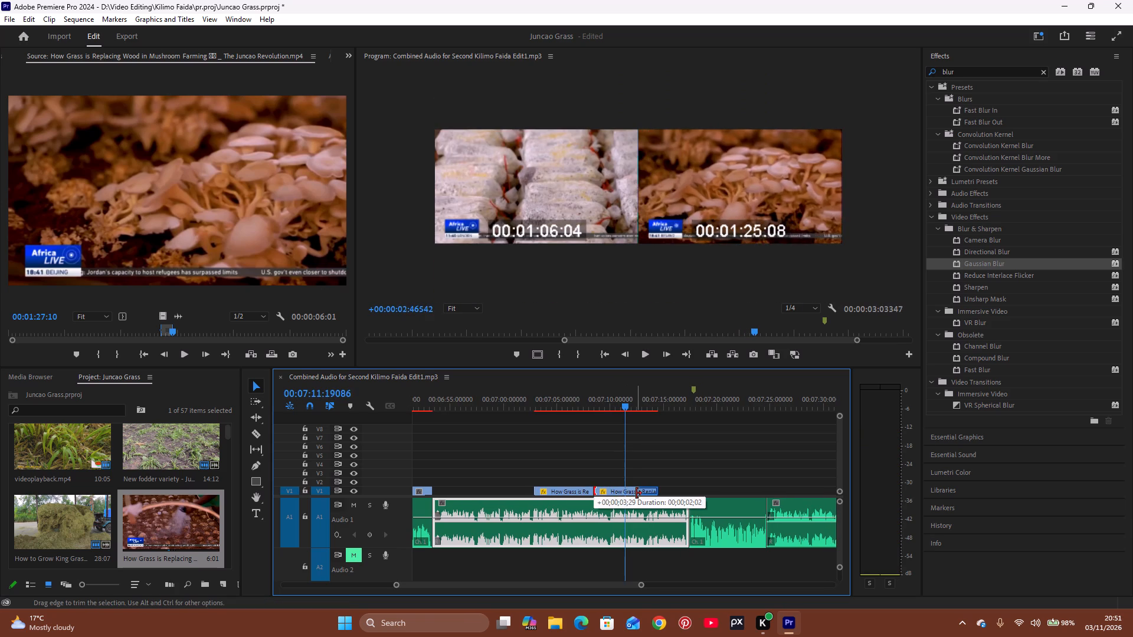
pyautogui.moveTo(636, 493); pyautogui.dragTo(626, 494)
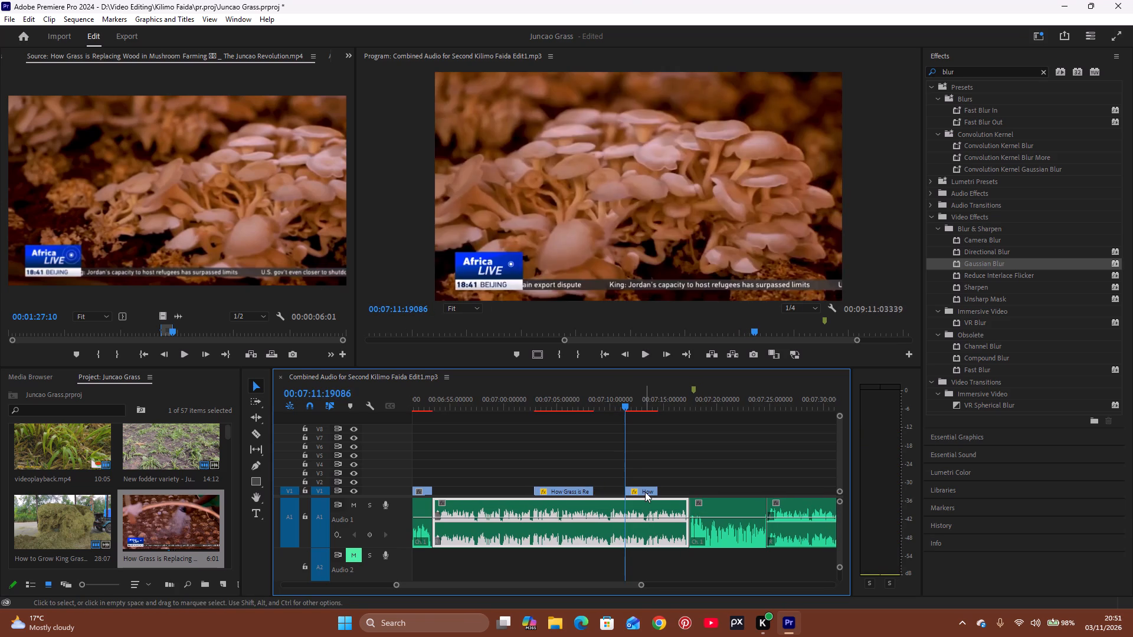
# Move the trimmed mushroom clip back against the mushroom-bag clip on V1 and play across the join.
pyautogui.moveTo(645, 492); pyautogui.dragTo(618, 492)
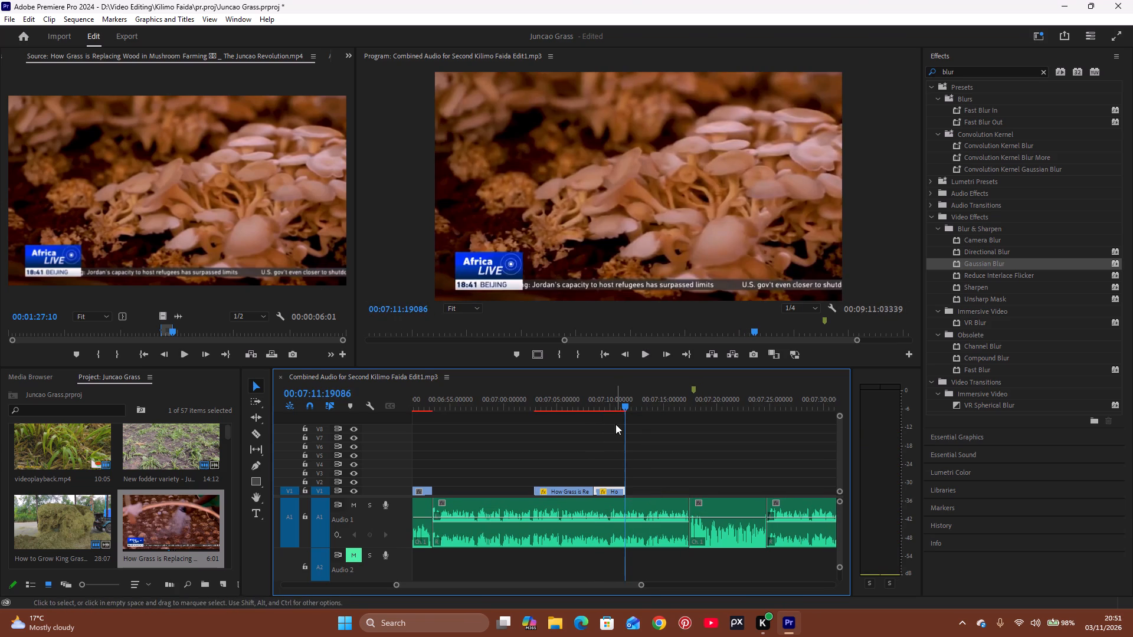
pyautogui.click(588, 396)
pyautogui.press('space')
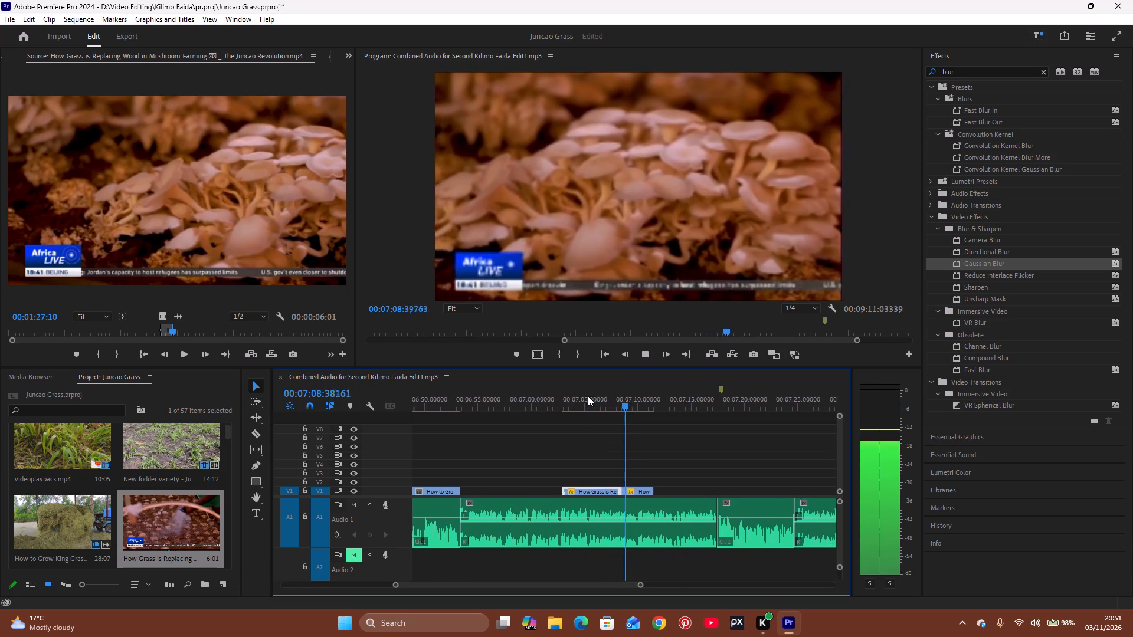
pyautogui.press('space')
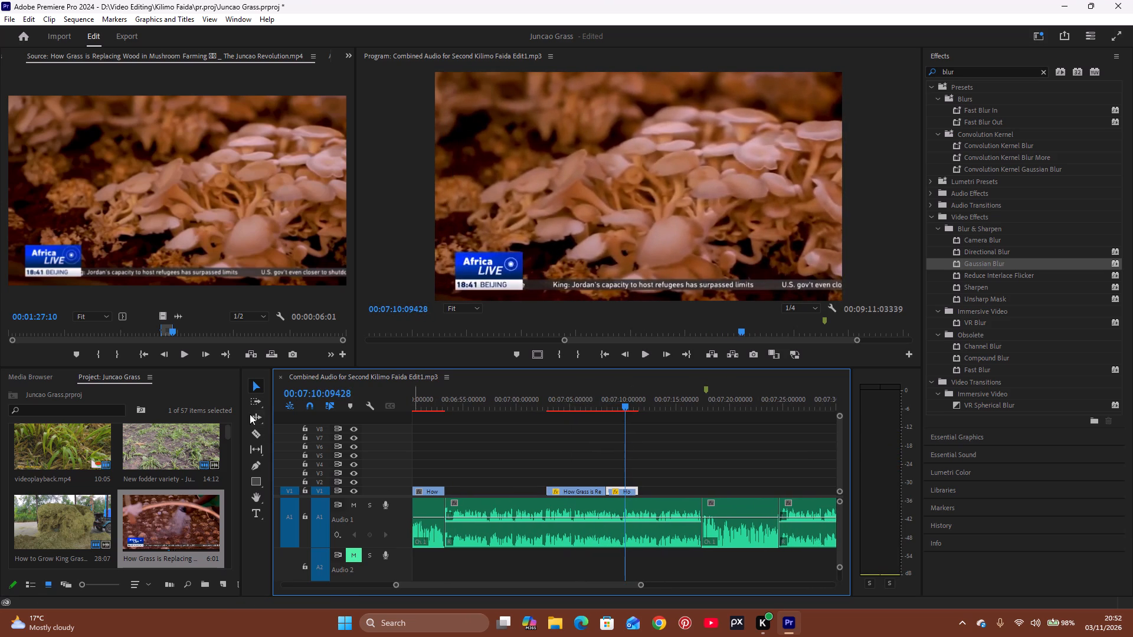
# Resize the Project panel against the timeline so that it shows three columns of clip thumbnails.
pyautogui.moveTo(222, 382); pyautogui.dragTo(256, 416)
pyautogui.moveTo(273, 457); pyautogui.dragTo(268, 451)
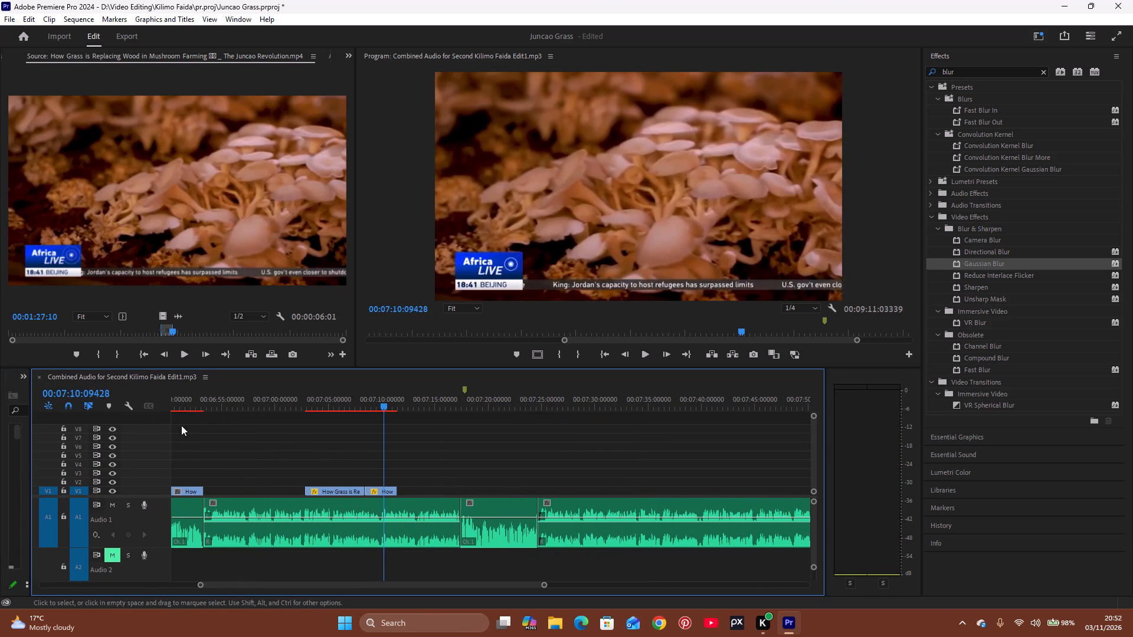
pyautogui.moveTo(31, 434); pyautogui.dragTo(109, 442)
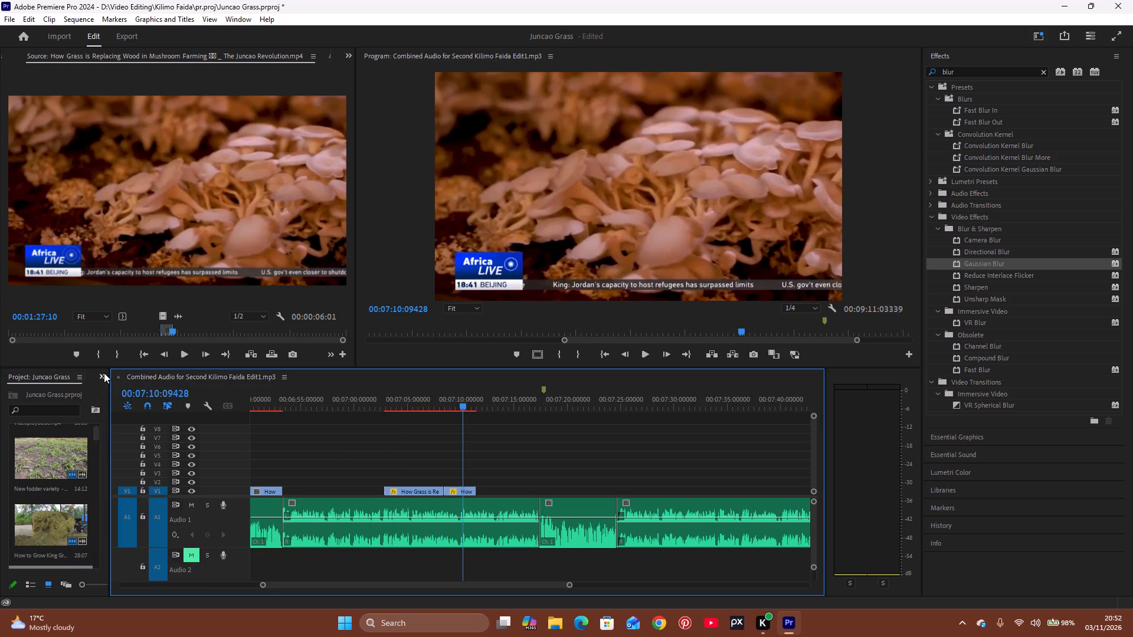
pyautogui.click(103, 372)
pyautogui.click(101, 377)
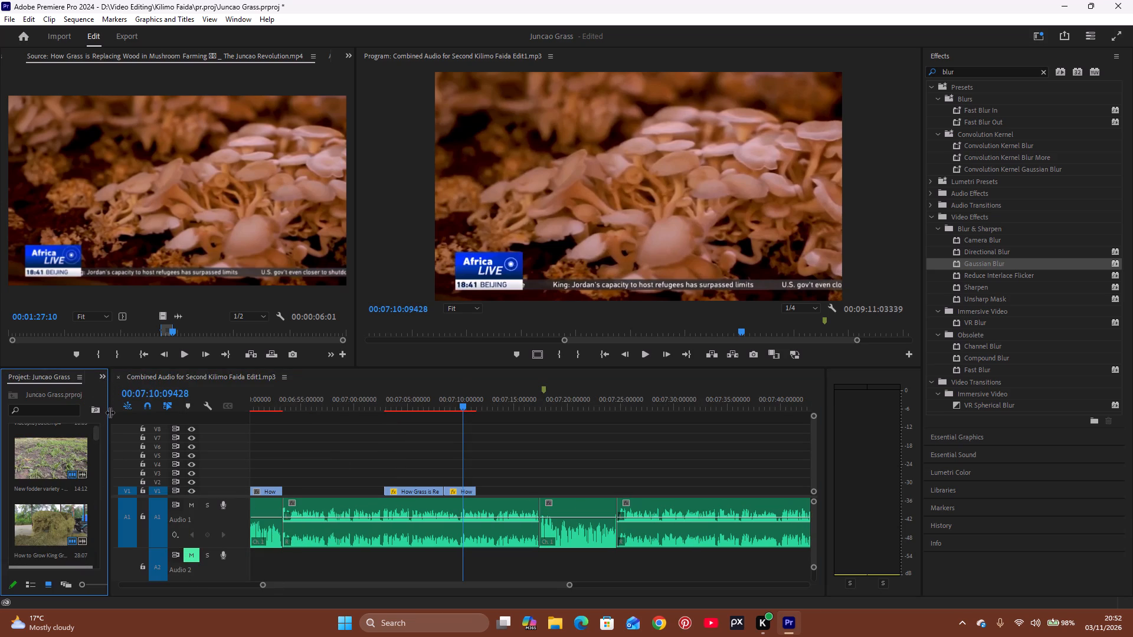
pyautogui.moveTo(110, 412); pyautogui.dragTo(346, 459)
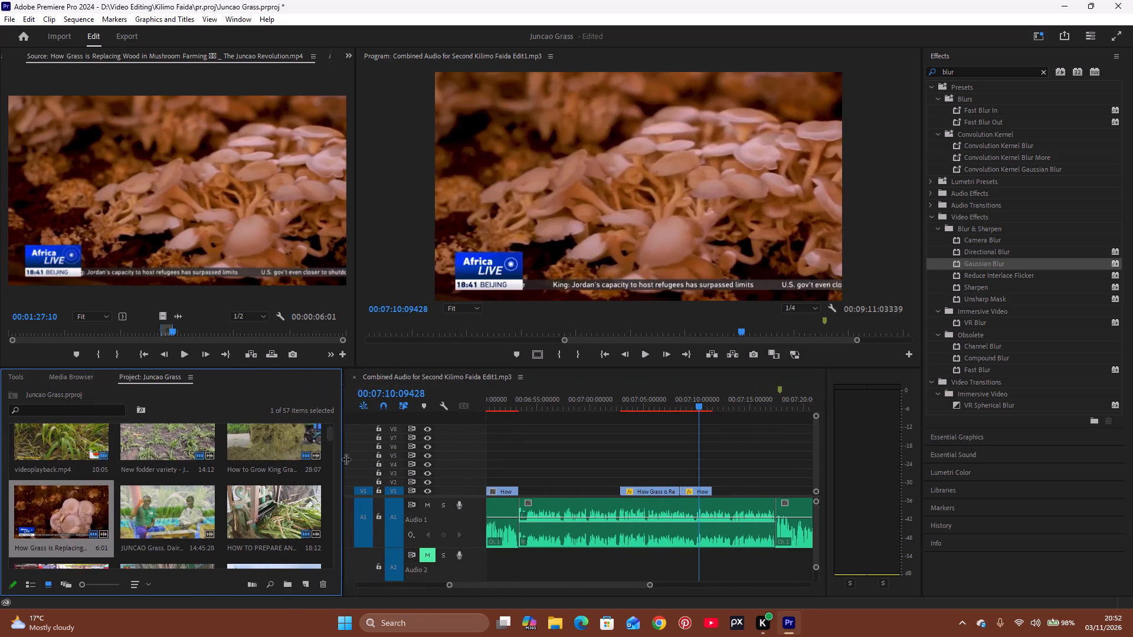
pyautogui.moveTo(346, 459); pyautogui.dragTo(355, 465)
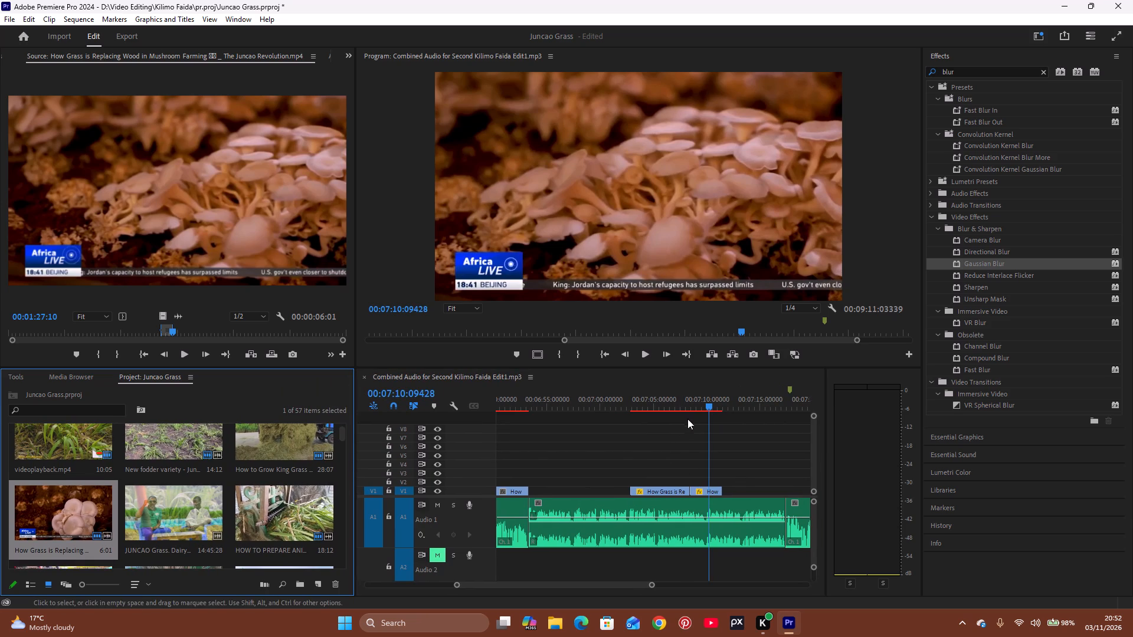
# Select the last mushroom clip on V1 and scrub through it between about 00:07:08 and 00:07:10 to review its footage.
pyautogui.click(710, 491)
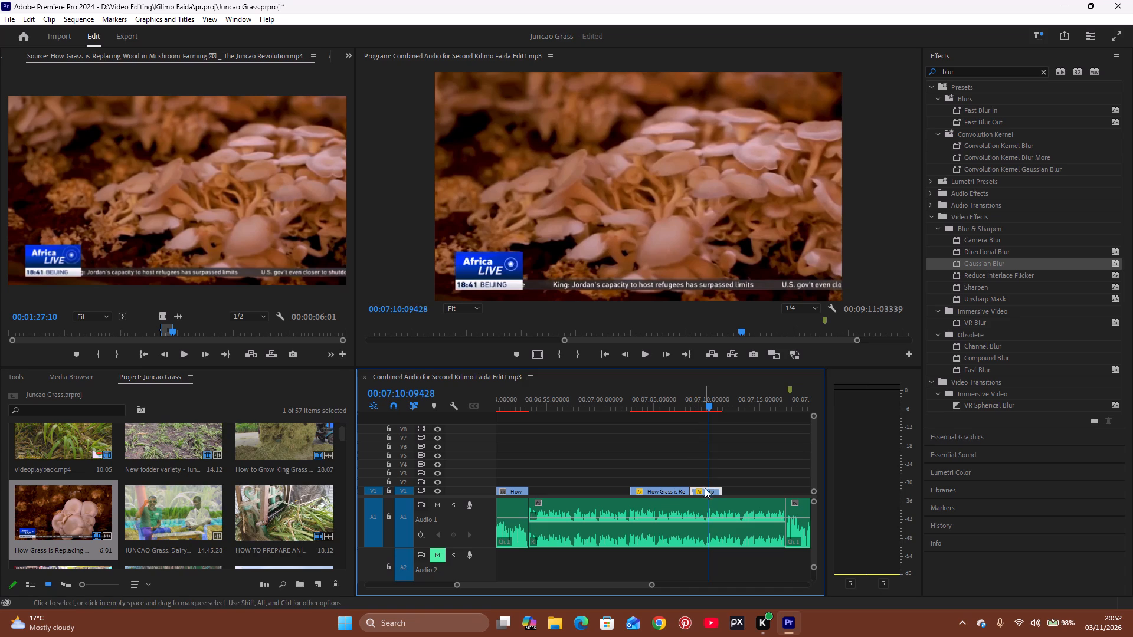
pyautogui.click(705, 491)
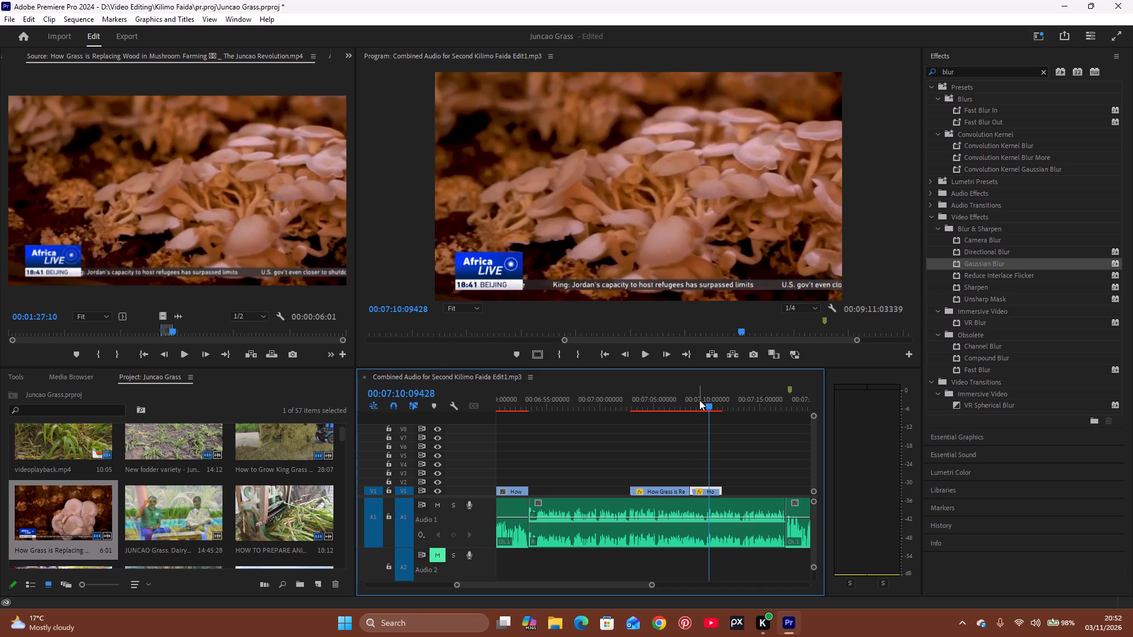
pyautogui.moveTo(699, 400); pyautogui.dragTo(694, 434)
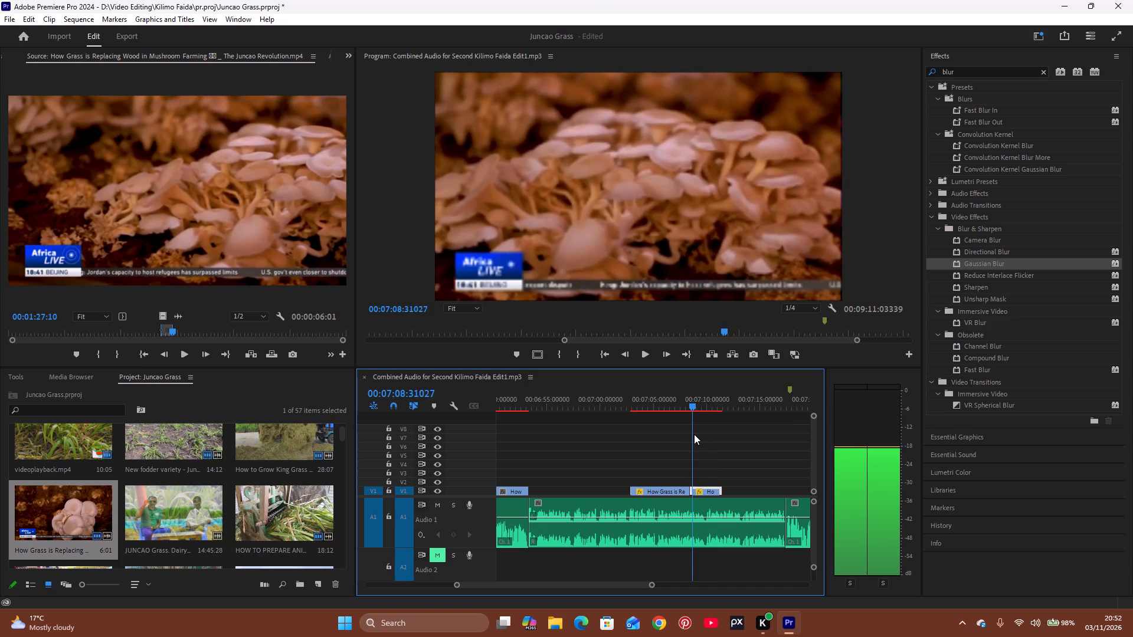
pyautogui.moveTo(694, 434); pyautogui.dragTo(714, 418)
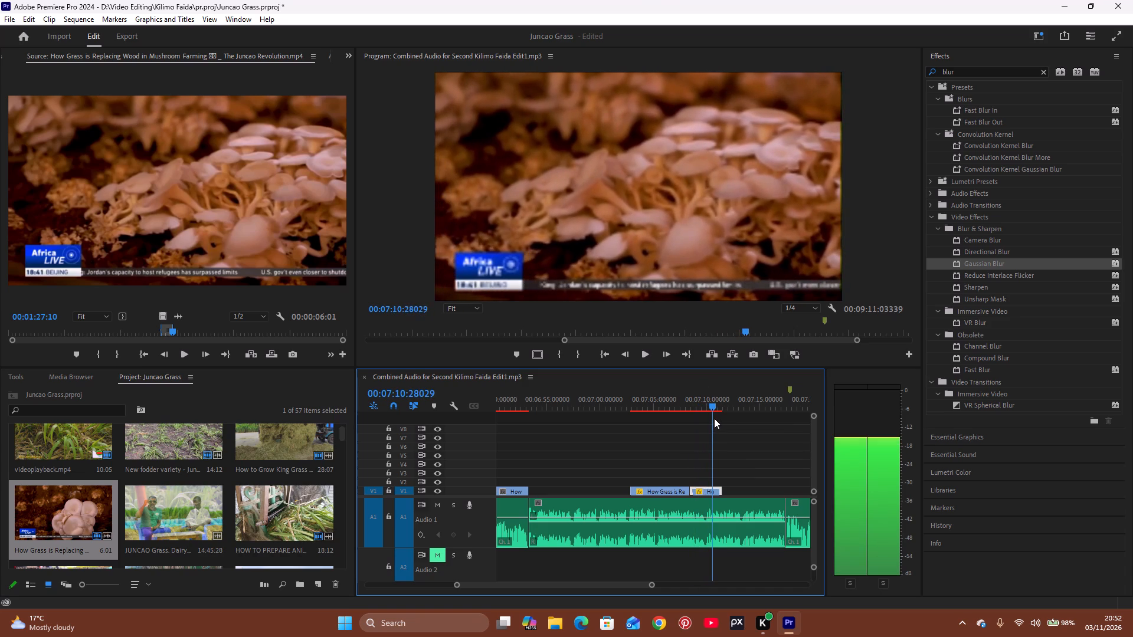
pyautogui.moveTo(714, 418); pyautogui.dragTo(702, 427)
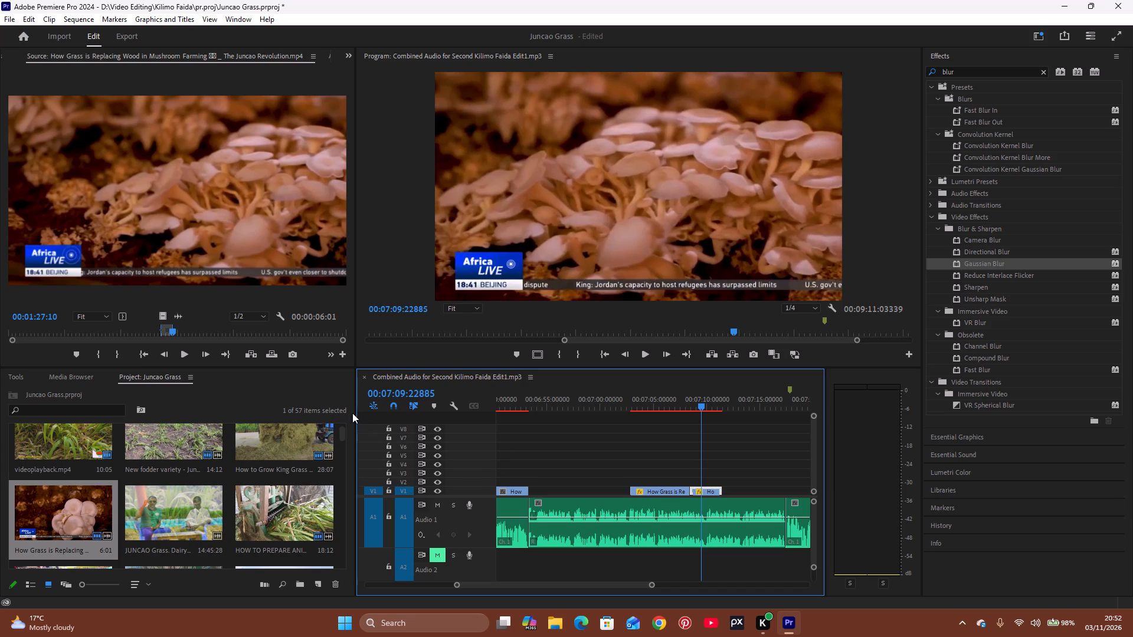
# Widen the Project panel slightly against the timeline.
pyautogui.moveTo(356, 409); pyautogui.dragTo(364, 415)
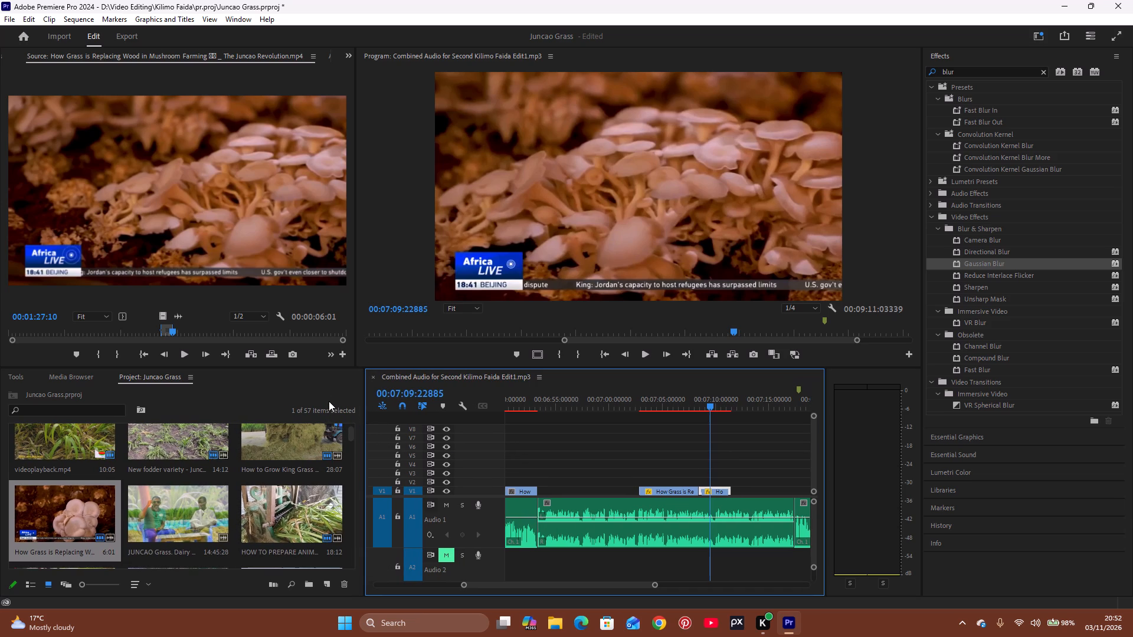
pyautogui.scroll(1, 330, 395)
# Toggle proxies on from the Source Monitor's extra controls.
pyautogui.click(329, 357)
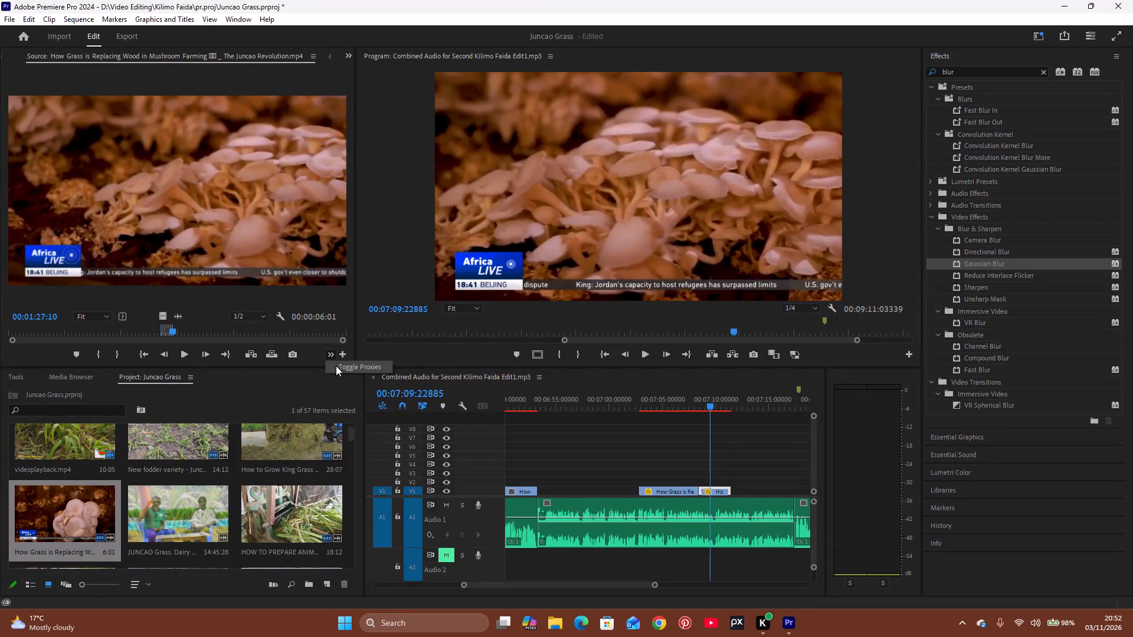
pyautogui.click(336, 366)
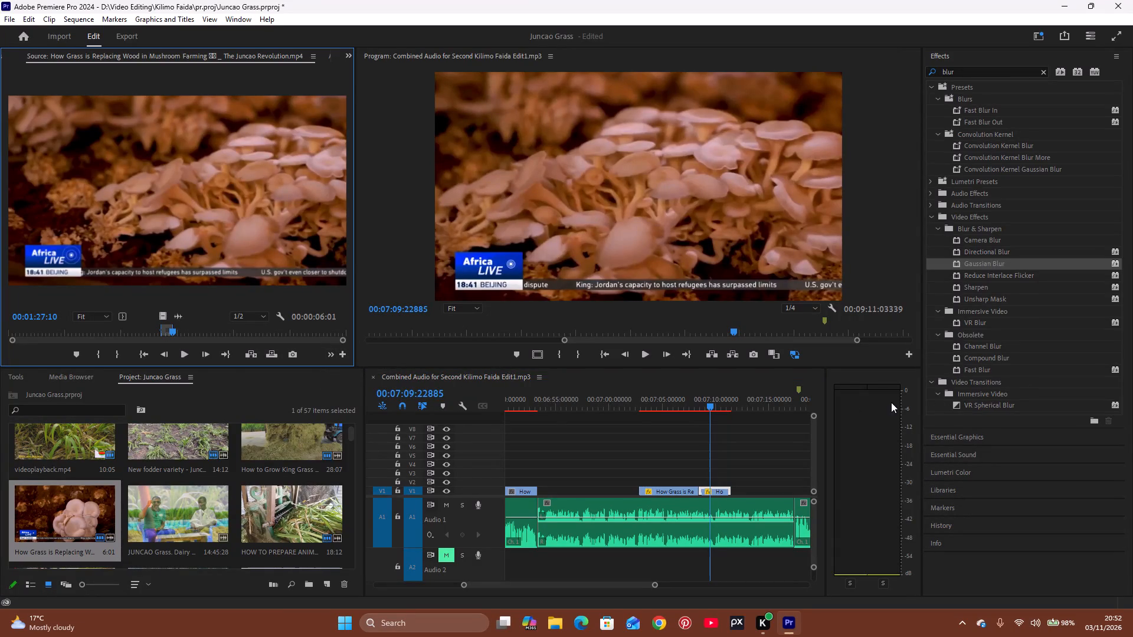
# Bring the Tools panel to the front of the Project panel's group.
pyautogui.click(242, 19)
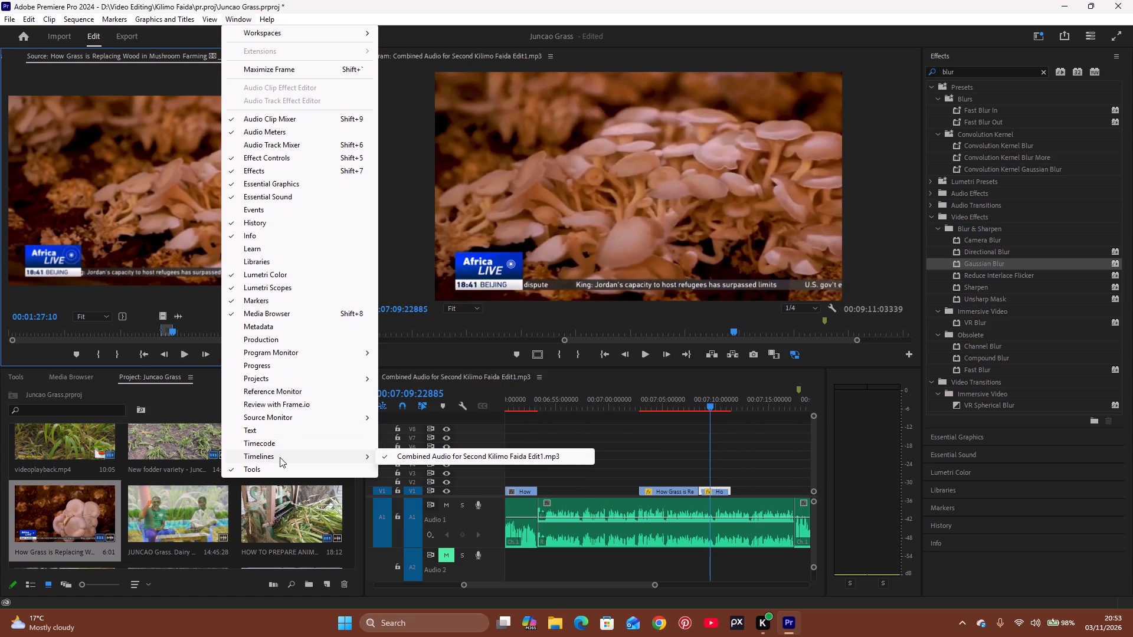
pyautogui.click(234, 469)
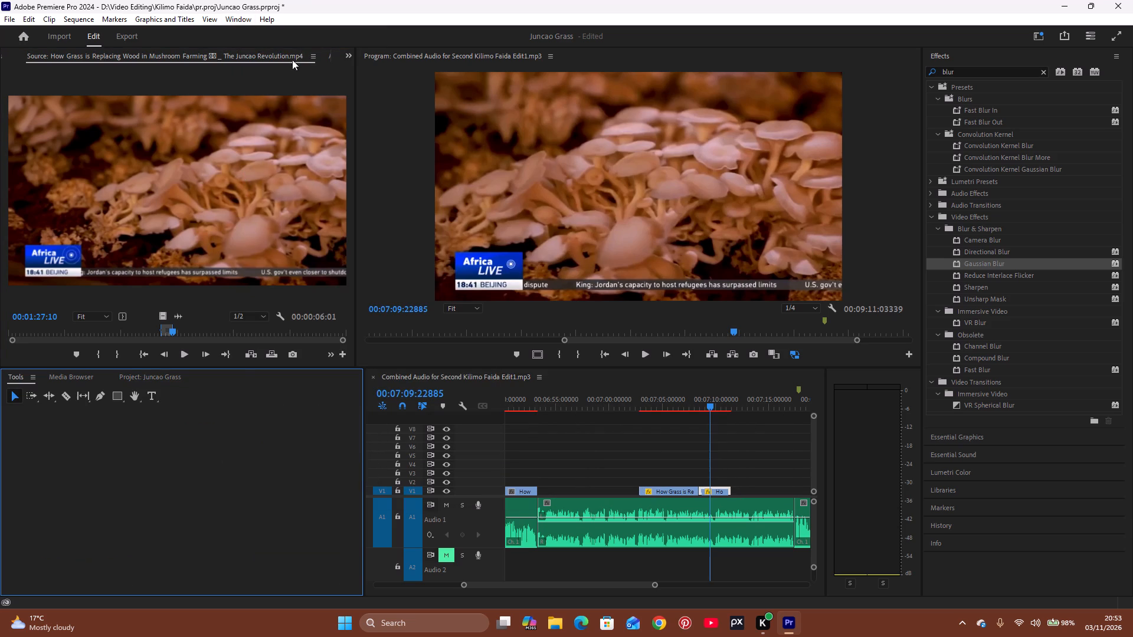
pyautogui.click(241, 21)
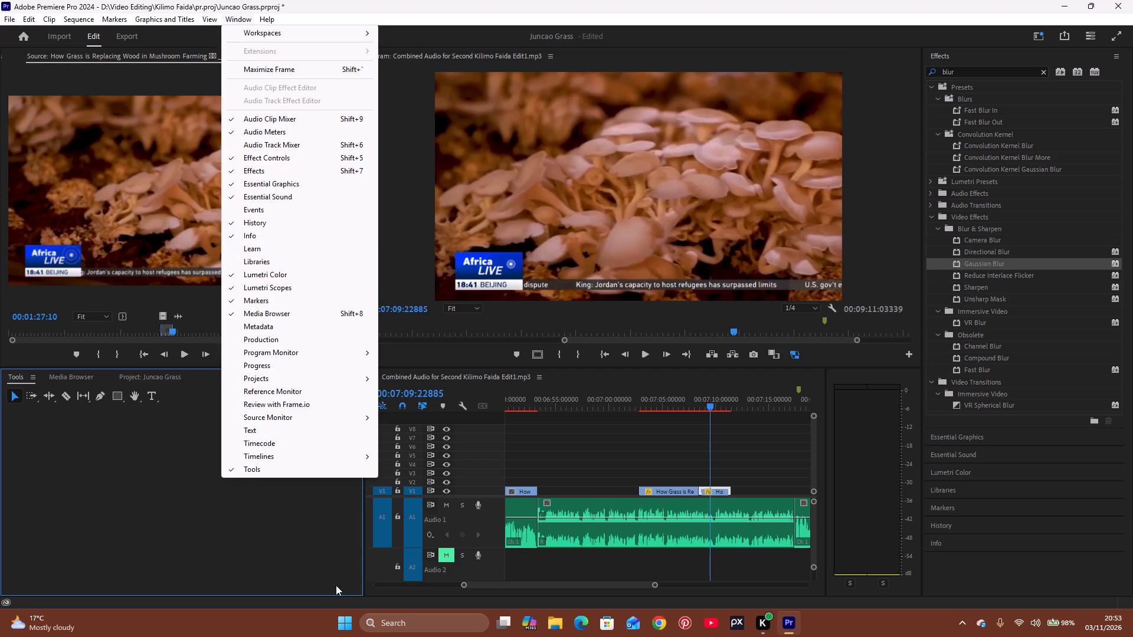
pyautogui.click(257, 469)
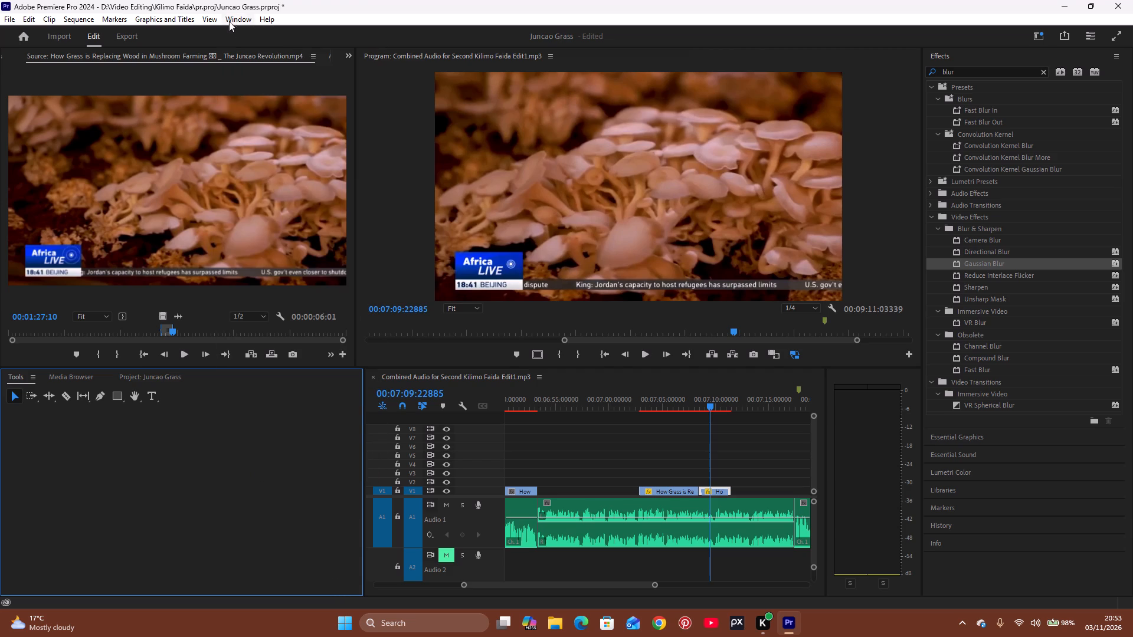
pyautogui.click(234, 15)
pyautogui.moveTo(95, 535); pyautogui.dragTo(95, 528)
# Move the Tools panel out of the Project panel's group and dock it directly below the Program Monitor.
pyautogui.moveTo(19, 379); pyautogui.dragTo(345, 373)
pyautogui.moveTo(345, 373); pyautogui.dragTo(360, 370)
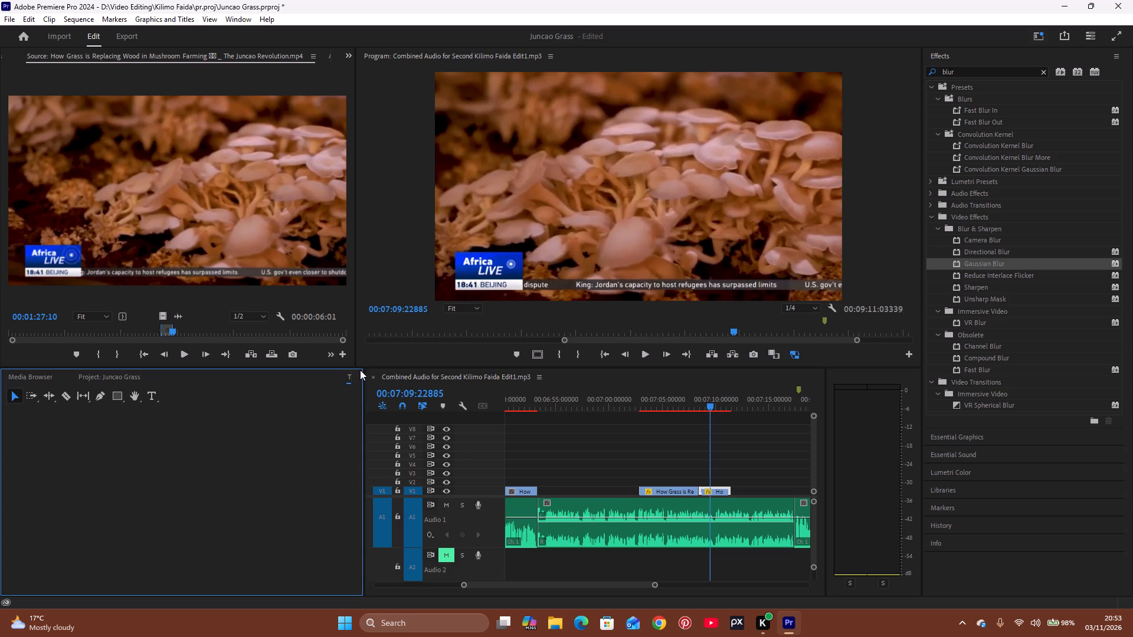
pyautogui.moveTo(360, 370); pyautogui.dragTo(360, 372)
pyautogui.moveTo(181, 379); pyautogui.dragTo(425, 376)
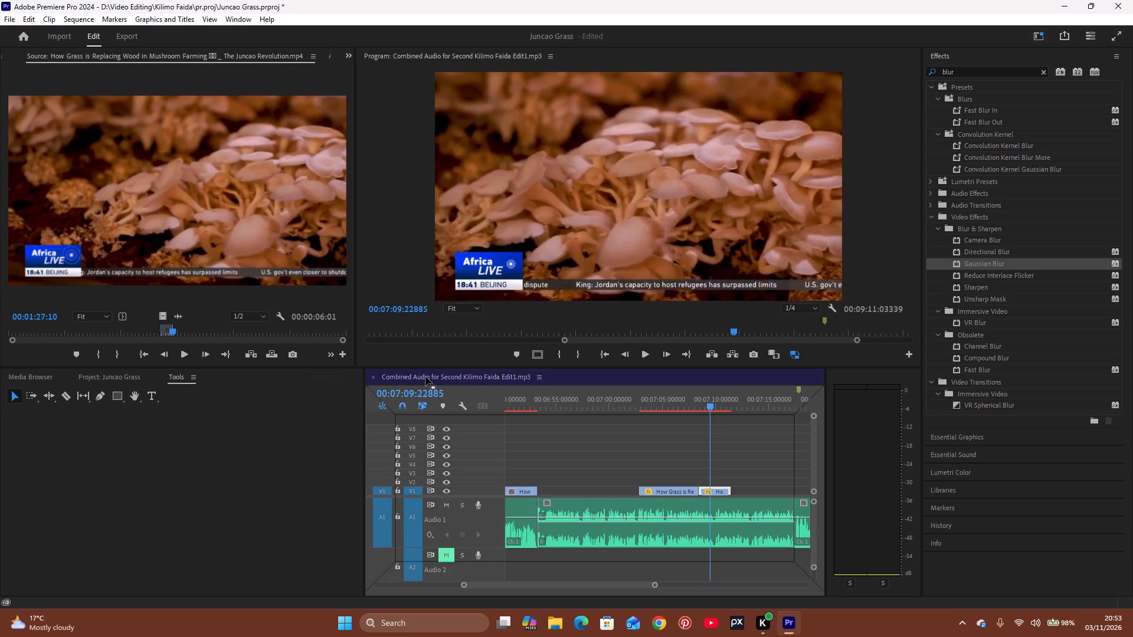
pyautogui.moveTo(425, 376); pyautogui.dragTo(368, 363)
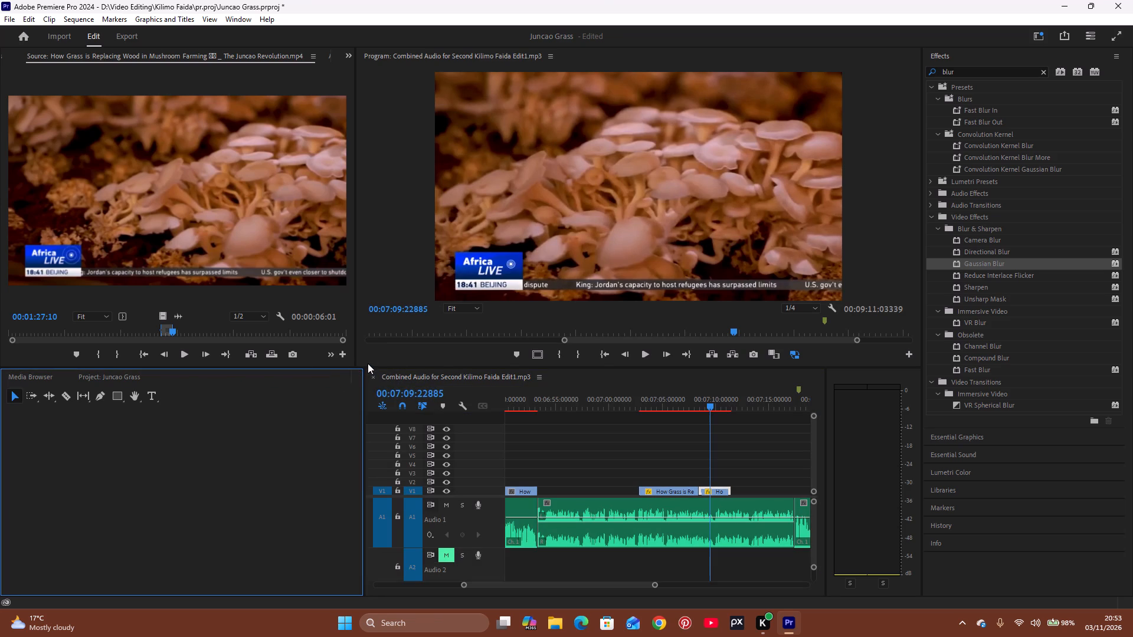
pyautogui.moveTo(368, 363); pyautogui.dragTo(374, 358)
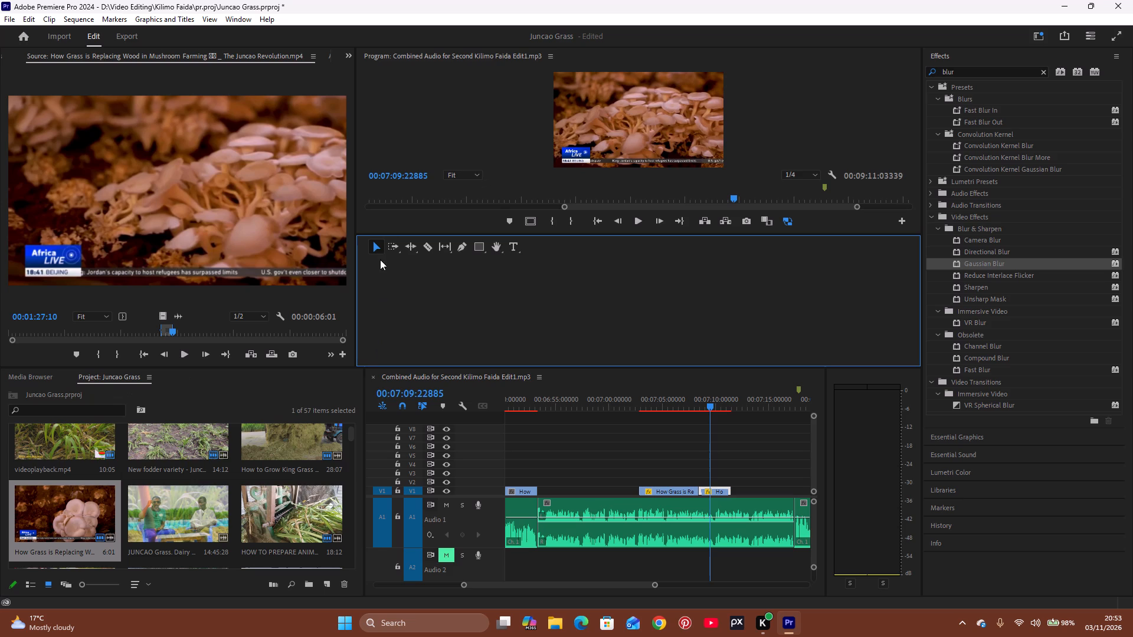
pyautogui.moveTo(430, 270); pyautogui.dragTo(367, 363)
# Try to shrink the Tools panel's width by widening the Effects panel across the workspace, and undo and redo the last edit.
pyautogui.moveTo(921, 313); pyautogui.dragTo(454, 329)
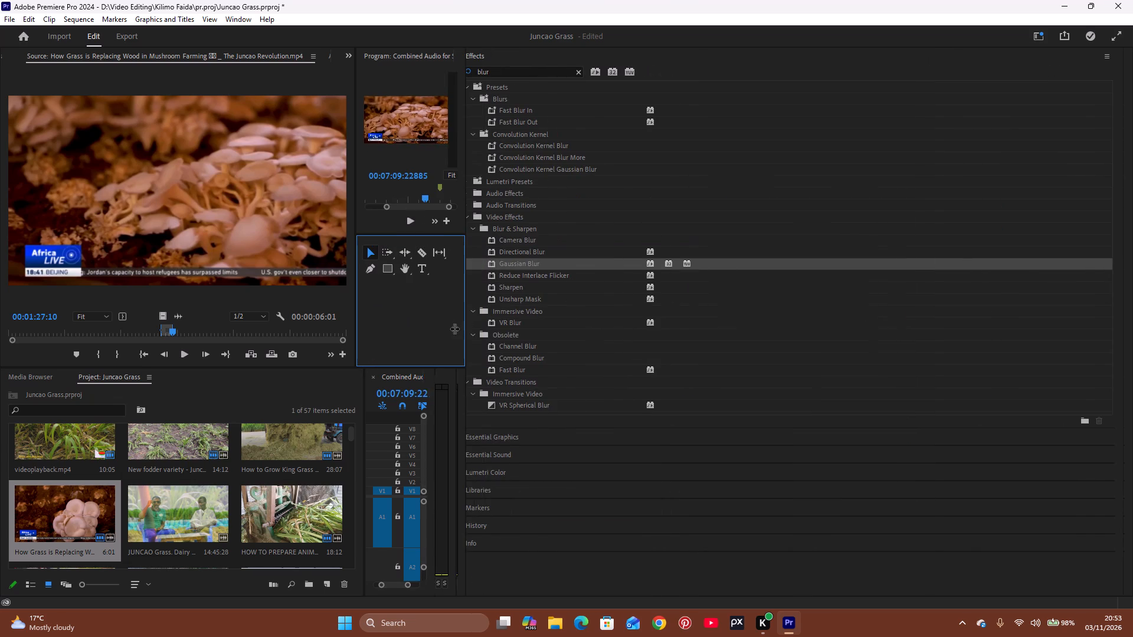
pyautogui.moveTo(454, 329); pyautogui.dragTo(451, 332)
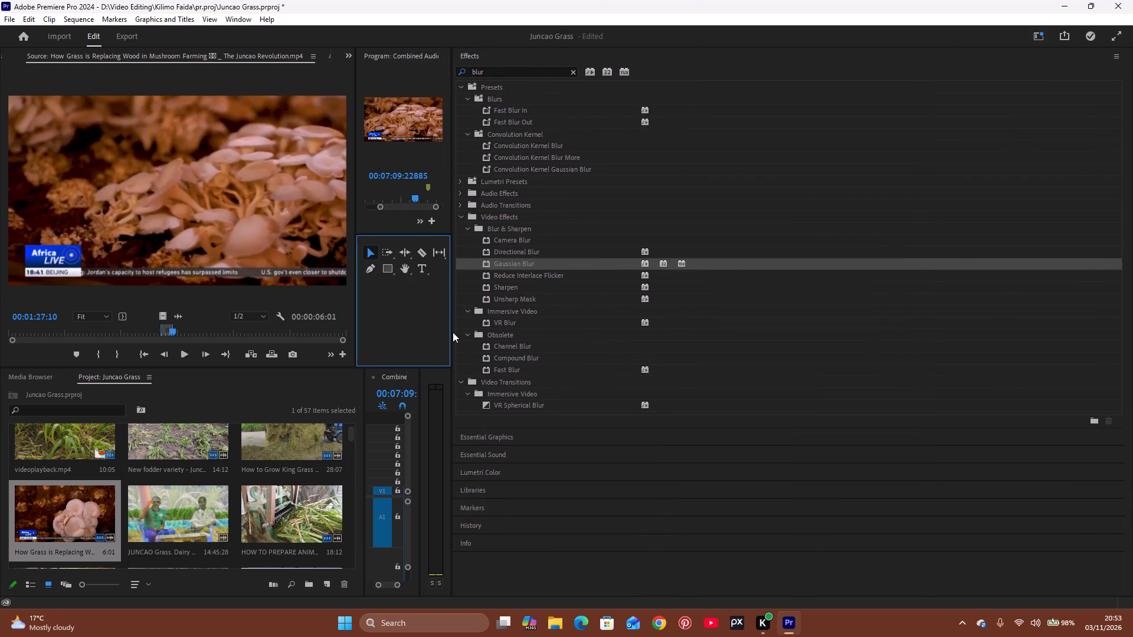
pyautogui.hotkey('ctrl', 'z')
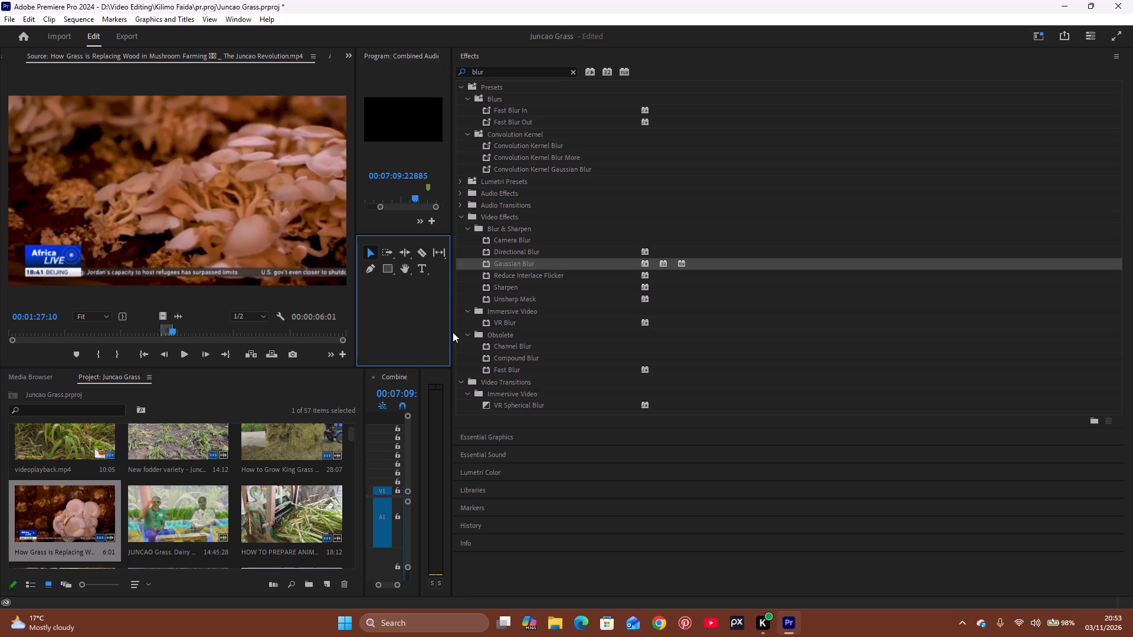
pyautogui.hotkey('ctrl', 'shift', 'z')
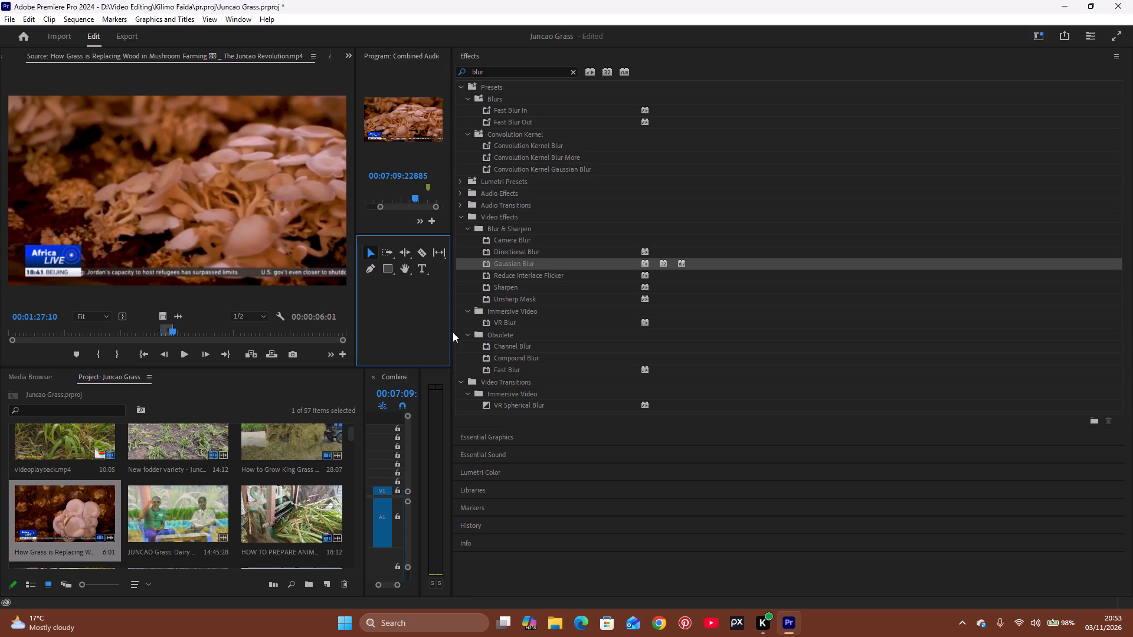
# Narrow the Effects panel to a slim column, giving the width back to the Program Monitor and Tools panel.
pyautogui.moveTo(452, 327); pyautogui.dragTo(977, 402)
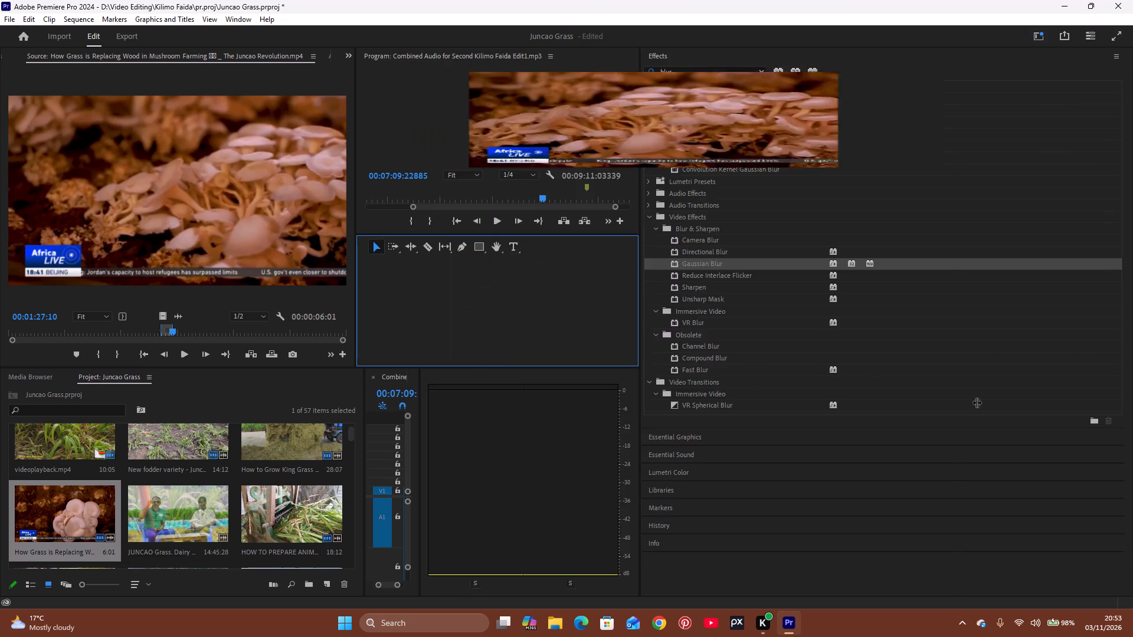
pyautogui.moveTo(977, 402); pyautogui.dragTo(1058, 406)
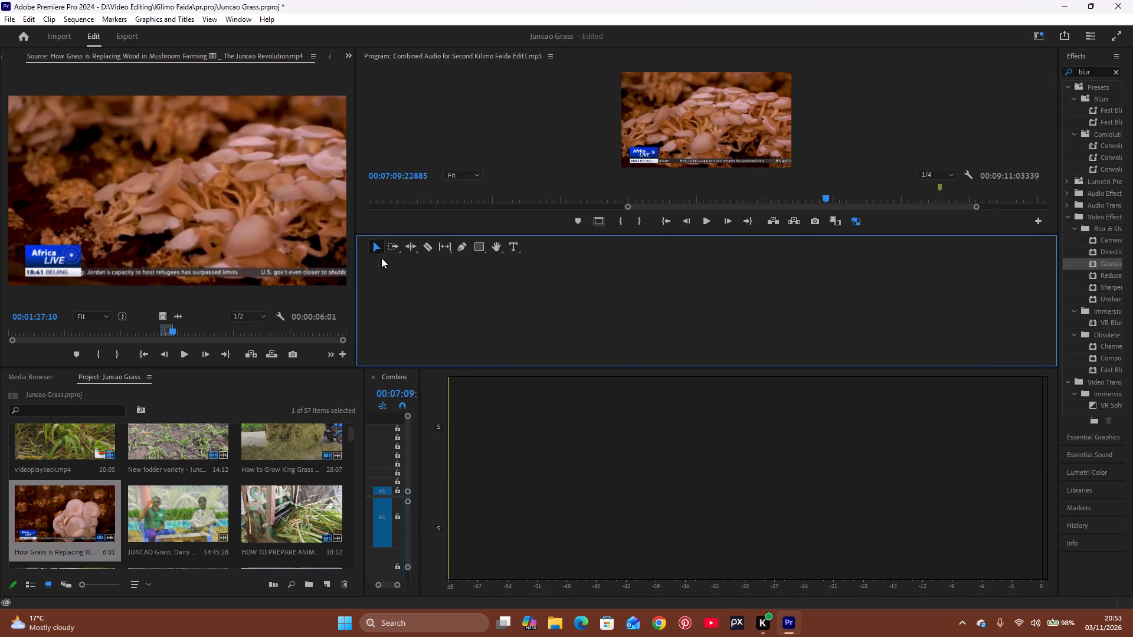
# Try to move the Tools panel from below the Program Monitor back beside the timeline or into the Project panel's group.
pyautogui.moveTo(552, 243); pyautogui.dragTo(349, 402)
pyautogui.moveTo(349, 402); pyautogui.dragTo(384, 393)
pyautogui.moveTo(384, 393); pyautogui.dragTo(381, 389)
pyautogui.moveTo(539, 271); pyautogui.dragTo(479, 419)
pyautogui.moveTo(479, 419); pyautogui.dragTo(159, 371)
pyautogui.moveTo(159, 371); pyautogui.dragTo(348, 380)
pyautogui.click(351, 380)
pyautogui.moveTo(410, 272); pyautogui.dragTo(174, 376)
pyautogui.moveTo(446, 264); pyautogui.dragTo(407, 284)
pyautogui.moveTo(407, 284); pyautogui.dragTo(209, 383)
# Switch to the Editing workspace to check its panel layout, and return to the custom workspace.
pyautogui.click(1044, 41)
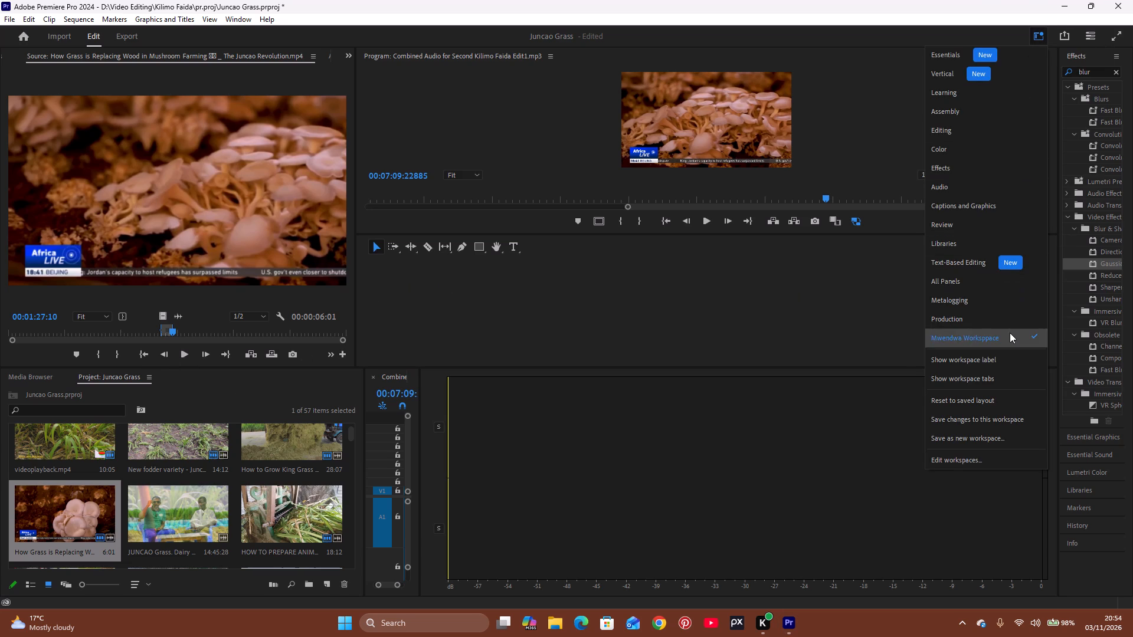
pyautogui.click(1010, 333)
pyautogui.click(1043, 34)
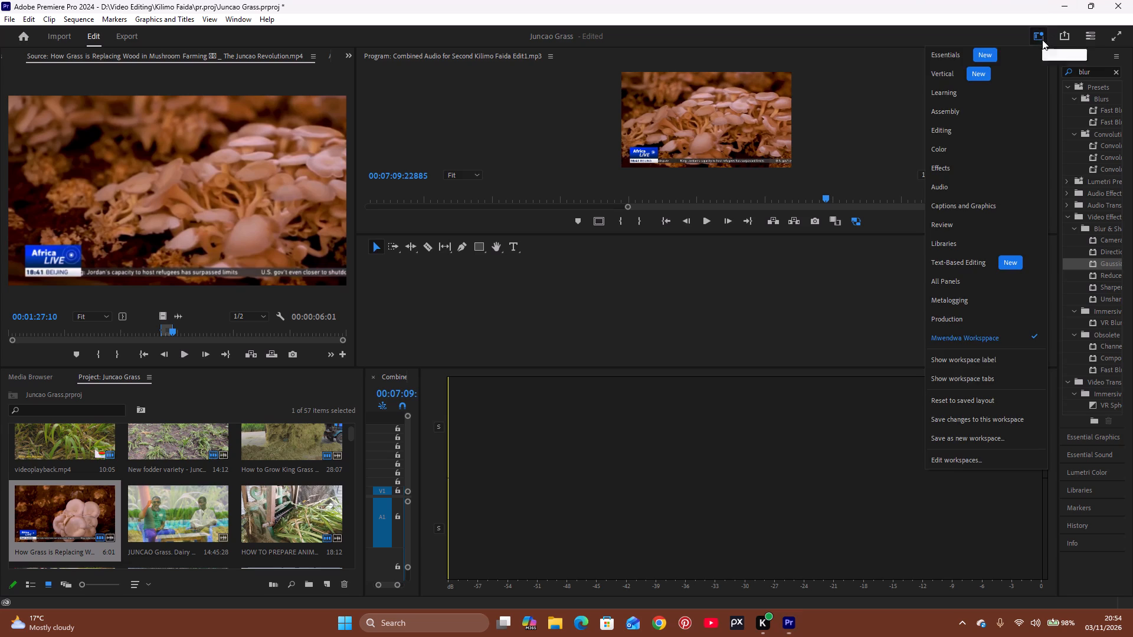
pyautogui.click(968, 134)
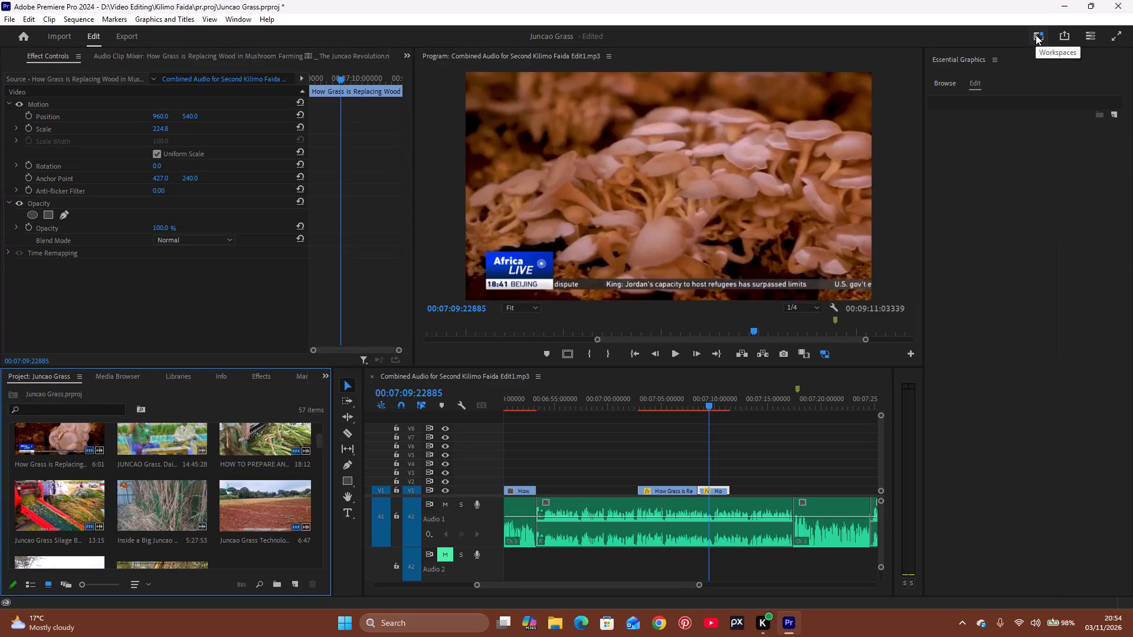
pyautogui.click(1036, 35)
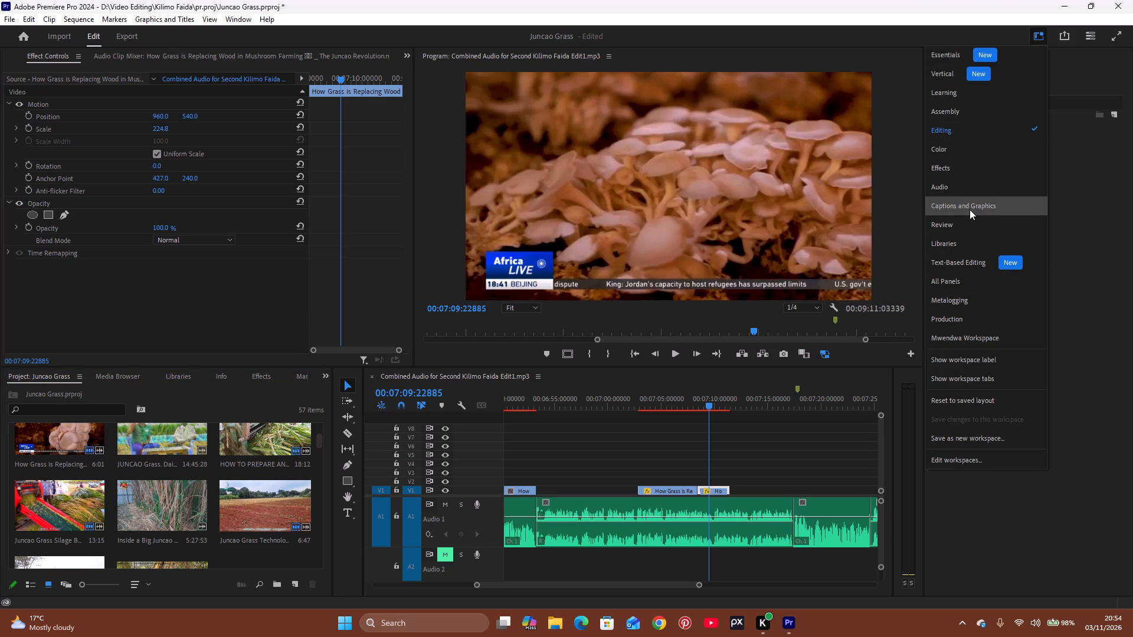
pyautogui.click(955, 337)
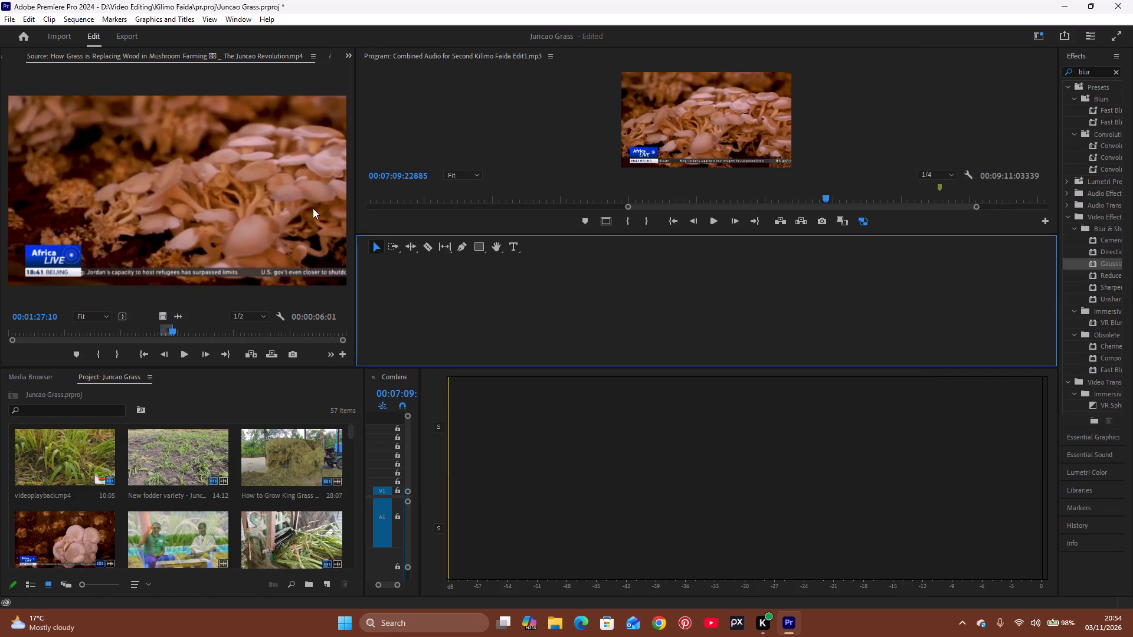
# Move the Tools panel from below the Program Monitor and dock it between the Project panel and the timeline.
pyautogui.moveTo(361, 244); pyautogui.dragTo(345, 395)
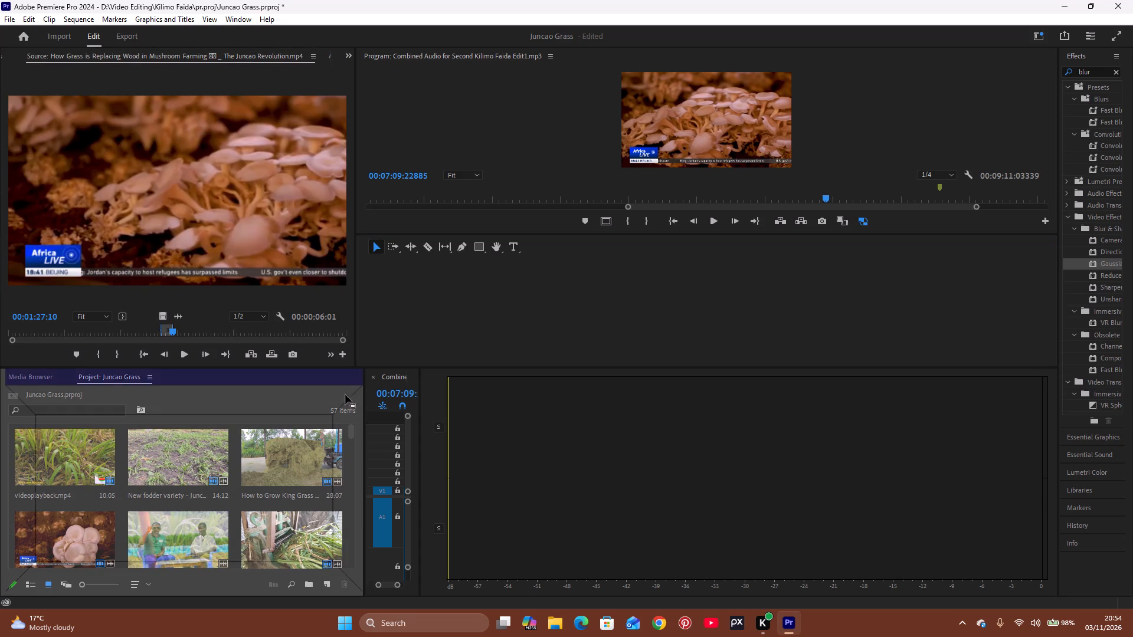
pyautogui.moveTo(345, 395); pyautogui.dragTo(345, 403)
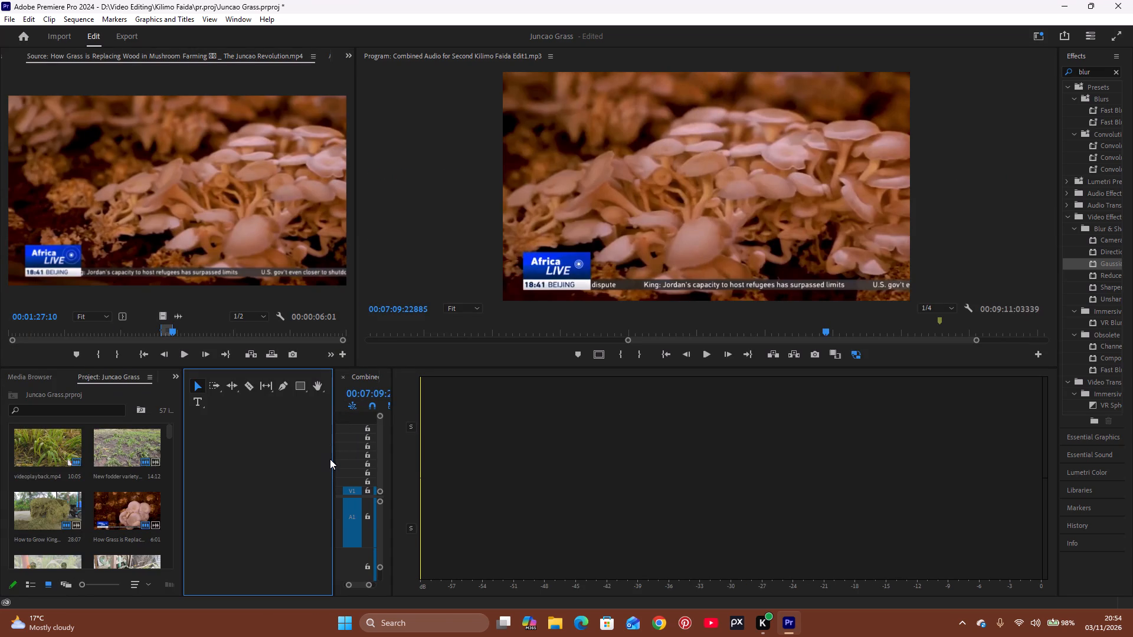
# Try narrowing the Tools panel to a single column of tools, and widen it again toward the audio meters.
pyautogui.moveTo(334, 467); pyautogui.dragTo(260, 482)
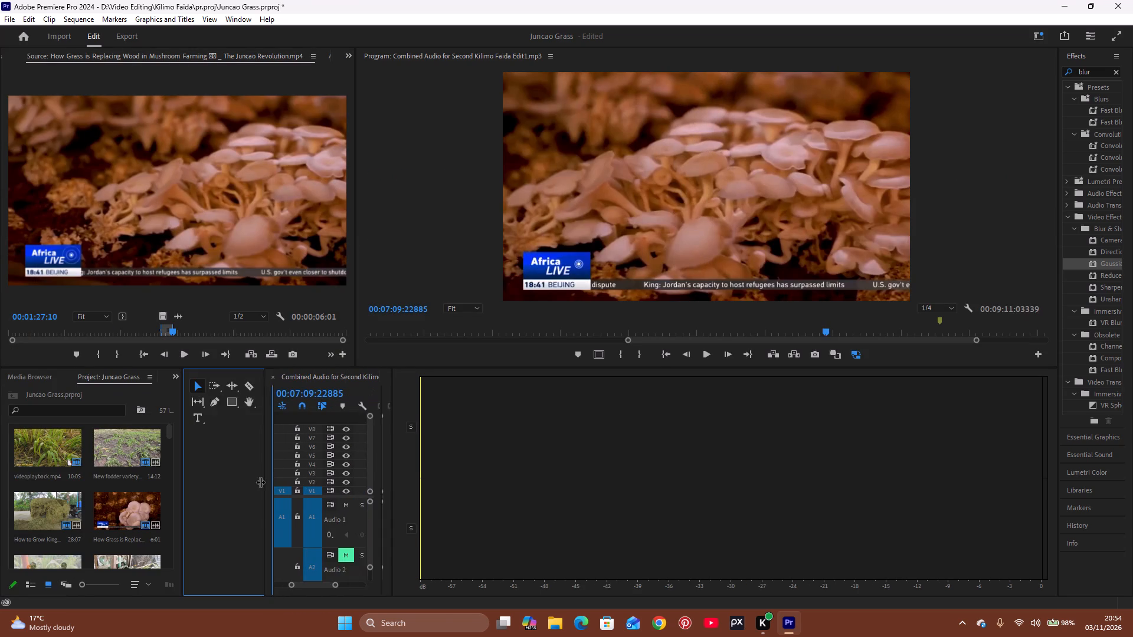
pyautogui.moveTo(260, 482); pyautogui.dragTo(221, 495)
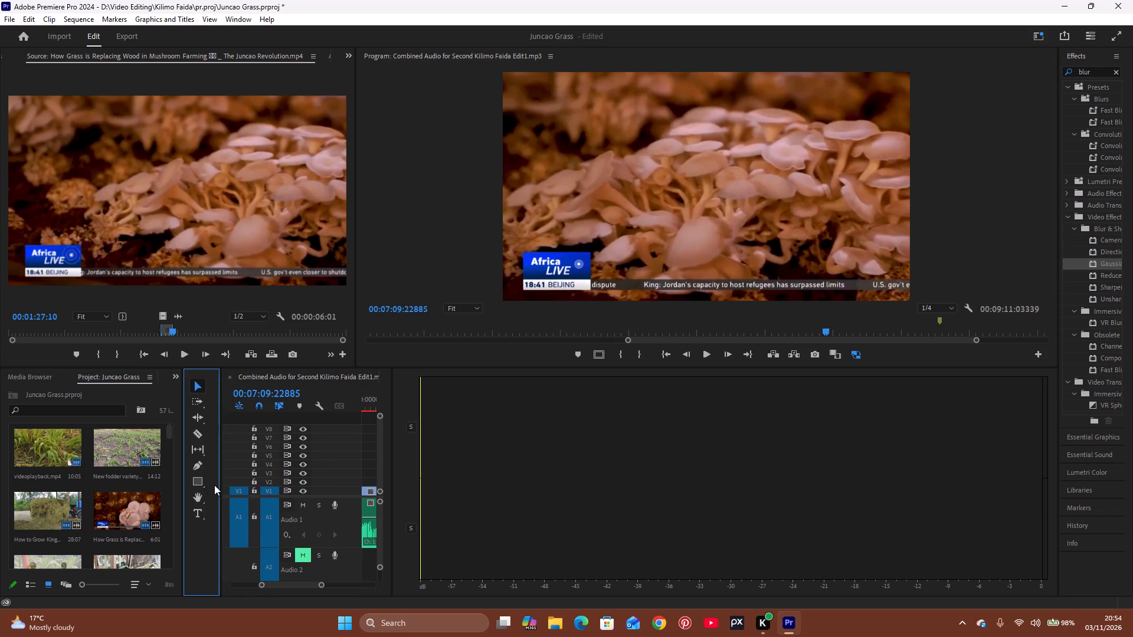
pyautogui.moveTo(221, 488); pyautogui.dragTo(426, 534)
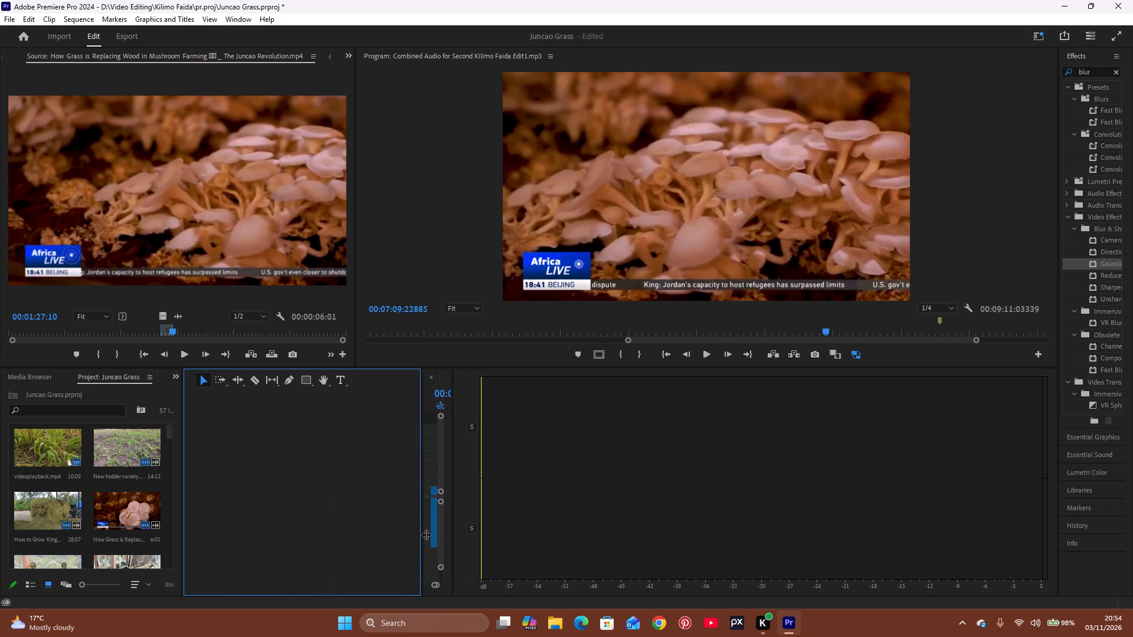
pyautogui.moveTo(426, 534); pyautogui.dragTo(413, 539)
# Widen the Effects panel column until the full effect names and their badges fit.
pyautogui.click(1056, 478)
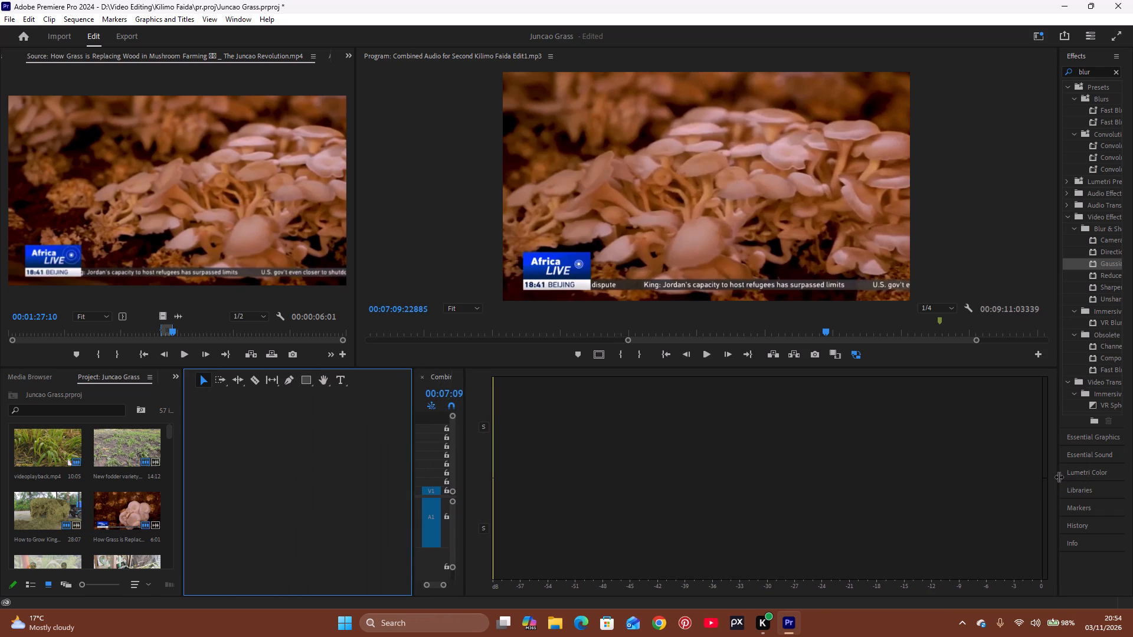
pyautogui.moveTo(1059, 477); pyautogui.dragTo(914, 490)
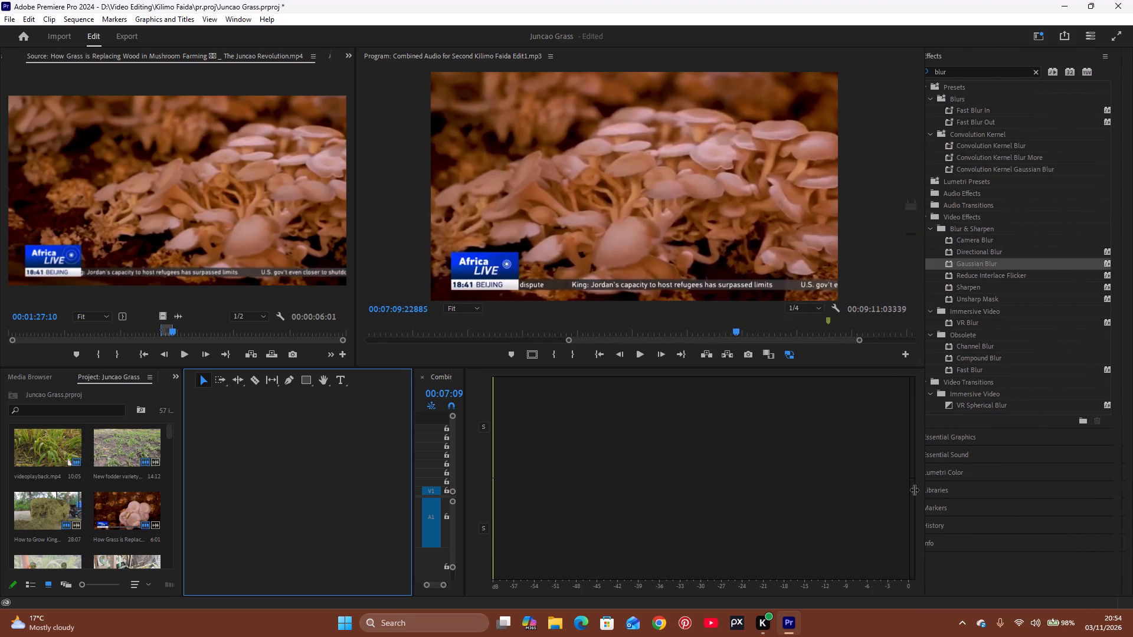
pyautogui.moveTo(914, 490); pyautogui.dragTo(900, 498)
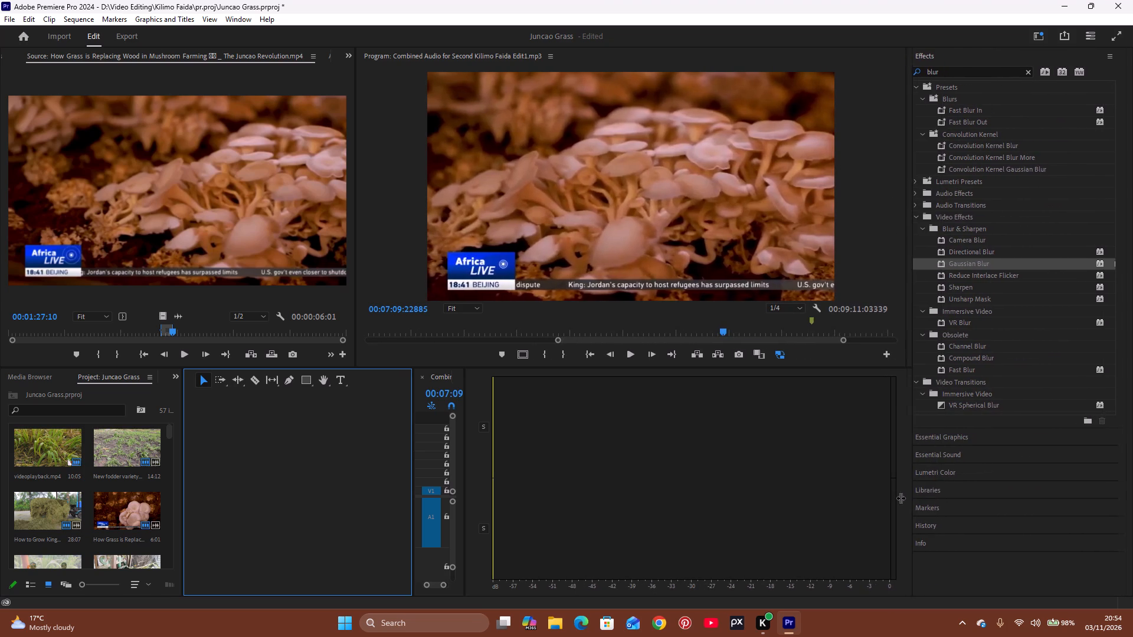
pyautogui.moveTo(900, 498); pyautogui.dragTo(880, 497)
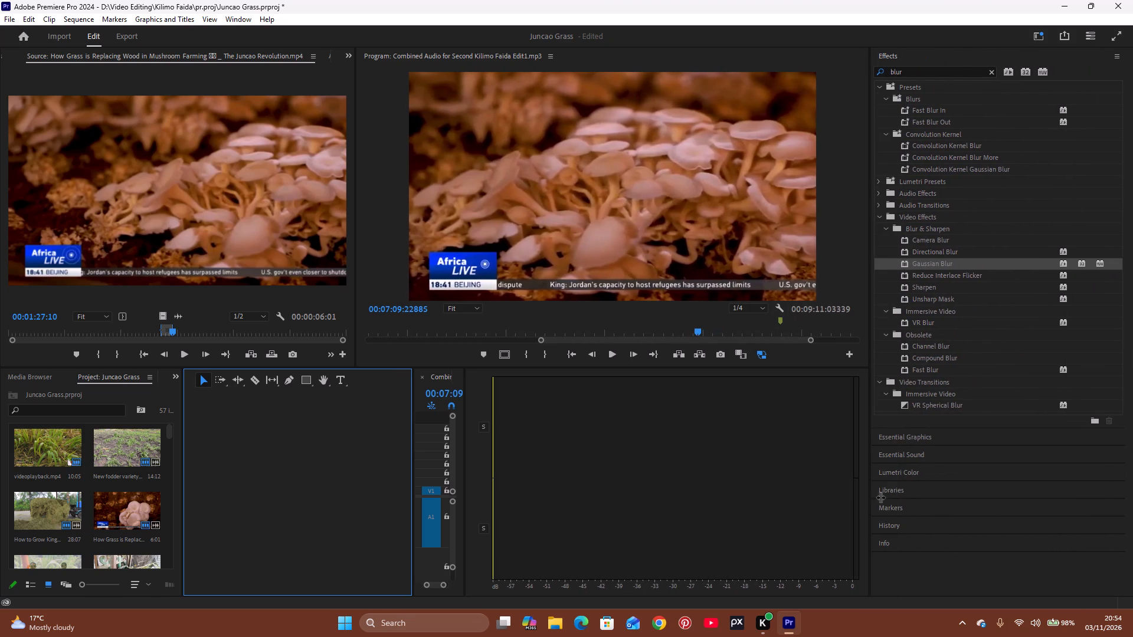
pyautogui.moveTo(880, 497); pyautogui.dragTo(909, 494)
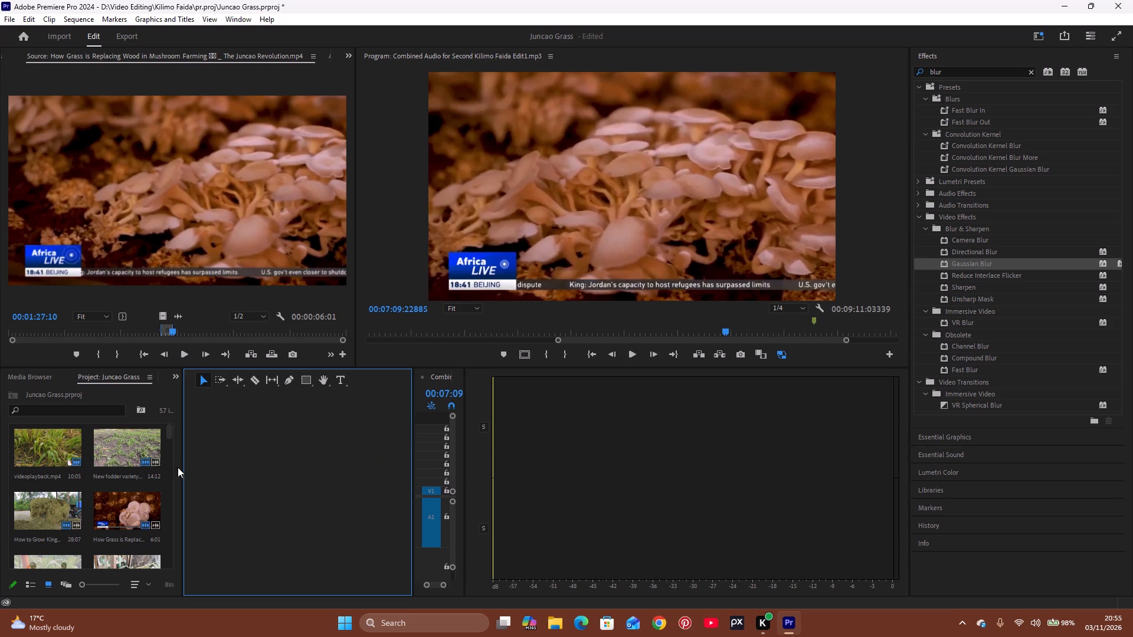
# Widen the Project panel into the Tools panel's space, adjusting their shared border until two columns of clip thumbnails fit.
pyautogui.moveTo(182, 471); pyautogui.dragTo(338, 487)
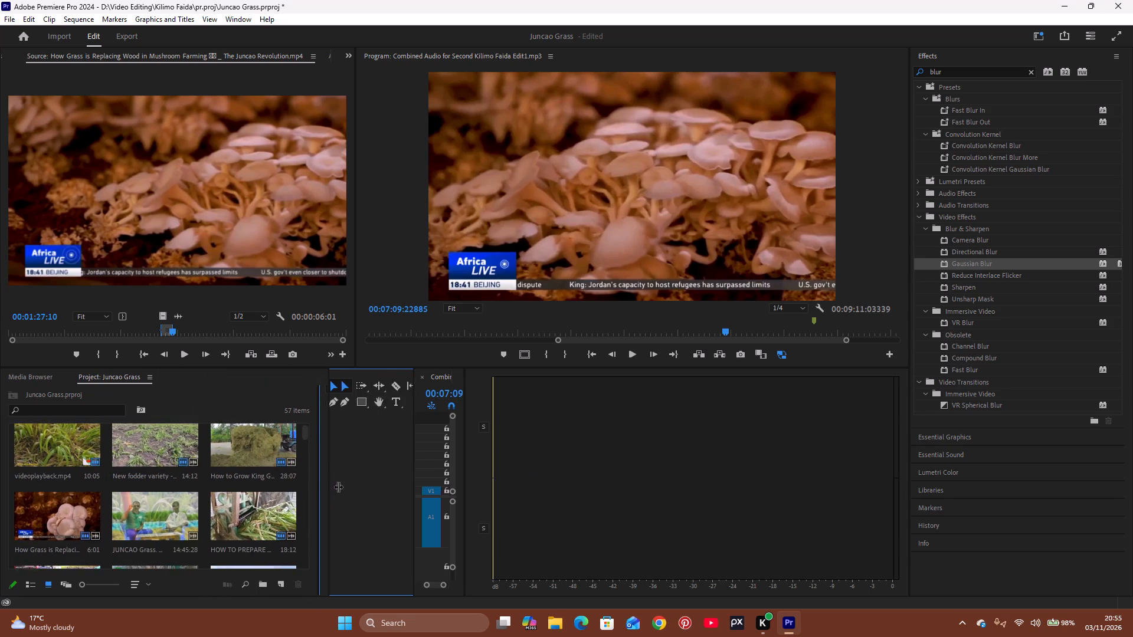
pyautogui.moveTo(338, 487); pyautogui.dragTo(366, 492)
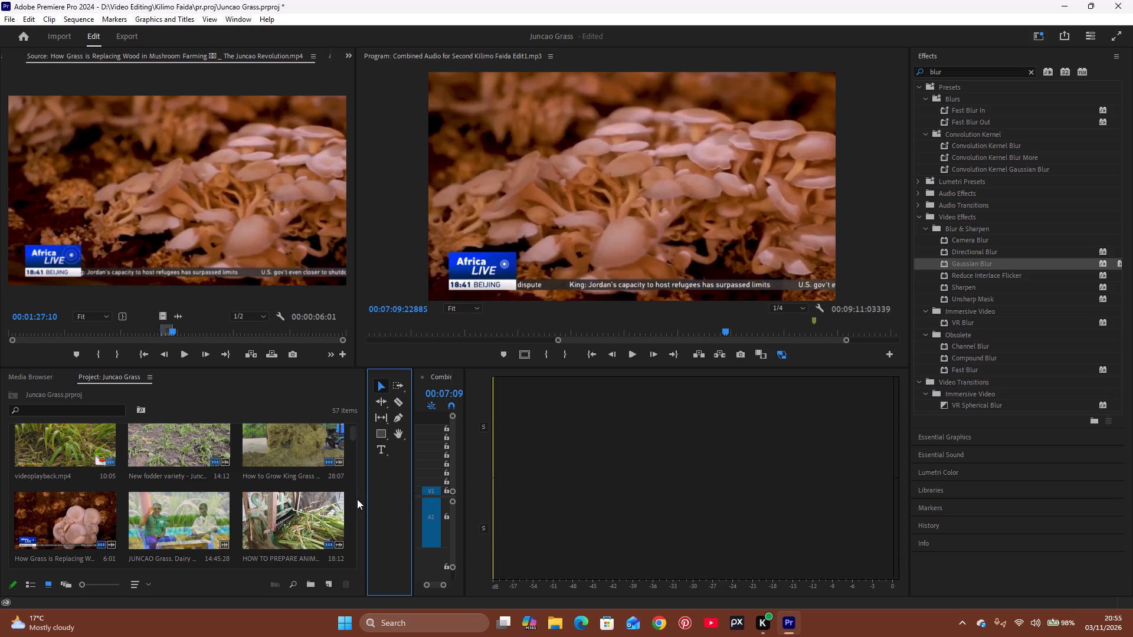
pyautogui.moveTo(366, 501); pyautogui.dragTo(315, 505)
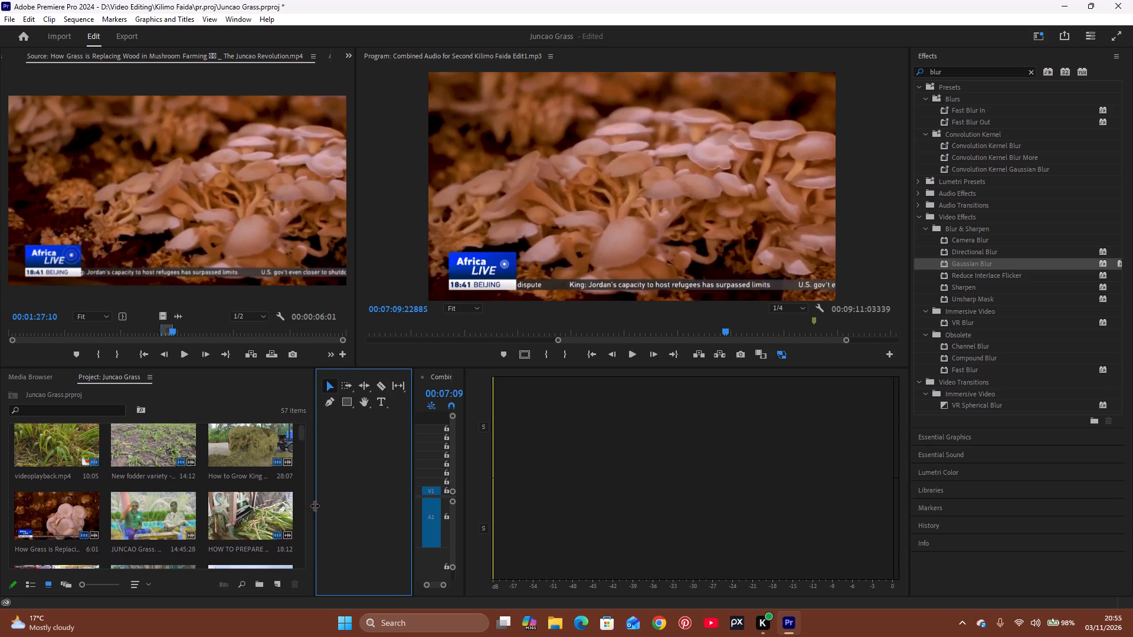
pyautogui.moveTo(315, 505); pyautogui.dragTo(295, 537)
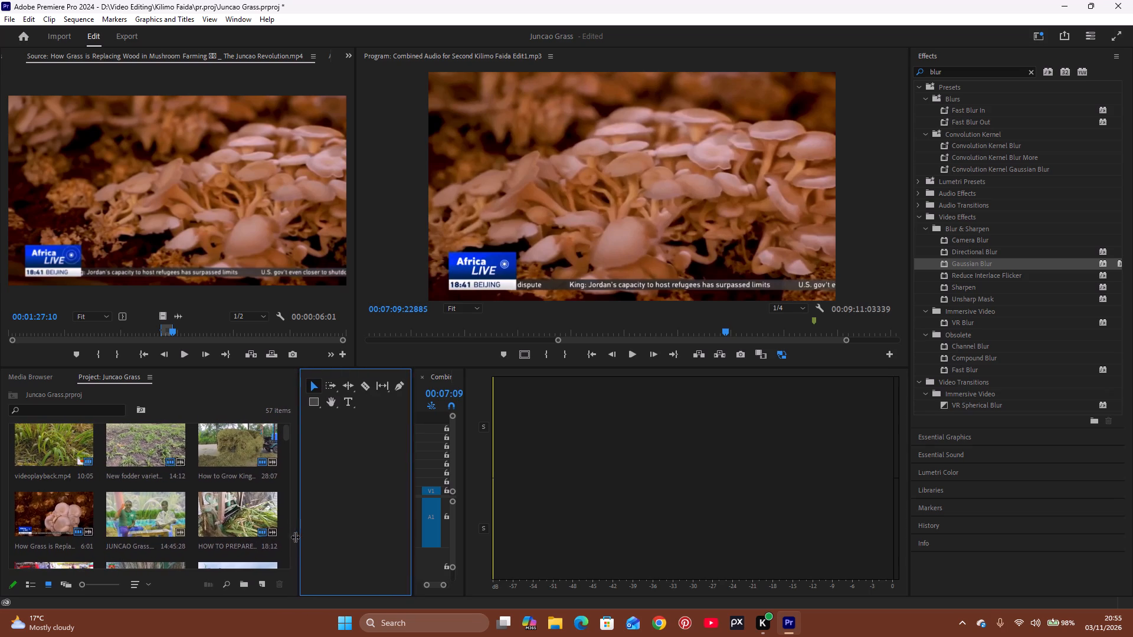
pyautogui.moveTo(295, 537); pyautogui.dragTo(267, 548)
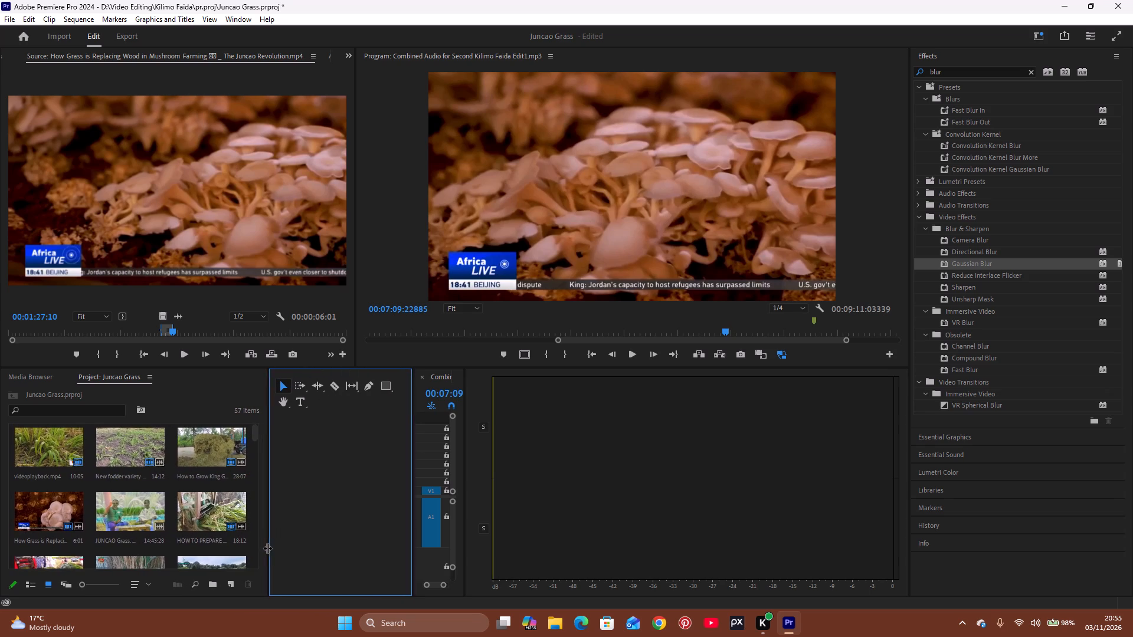
pyautogui.moveTo(267, 548); pyautogui.dragTo(229, 567)
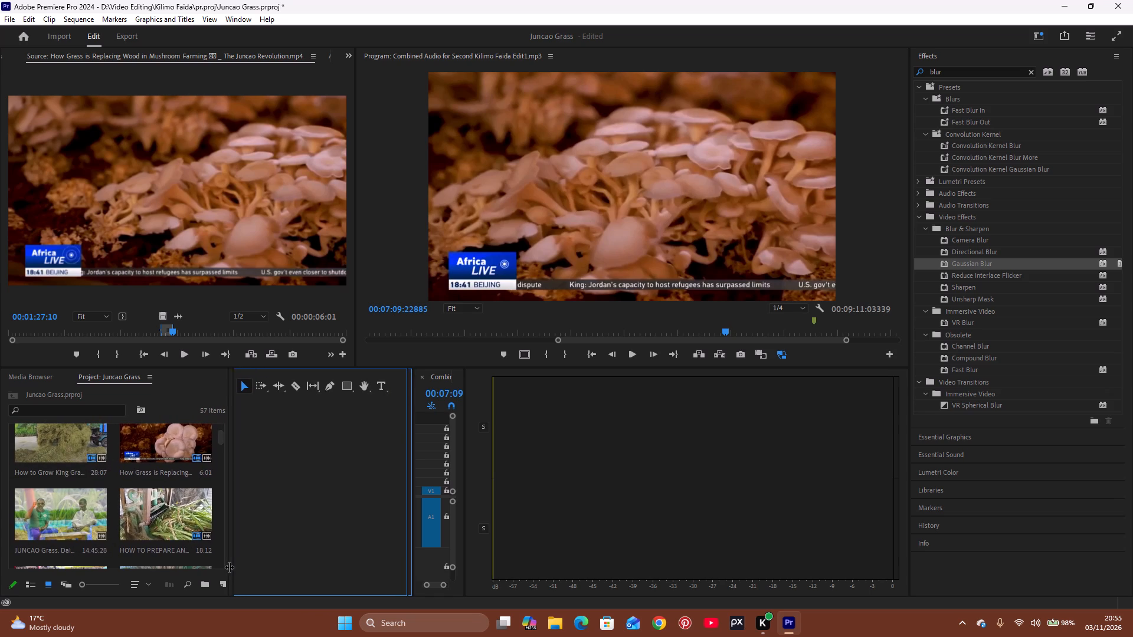
pyautogui.moveTo(229, 567); pyautogui.dragTo(248, 565)
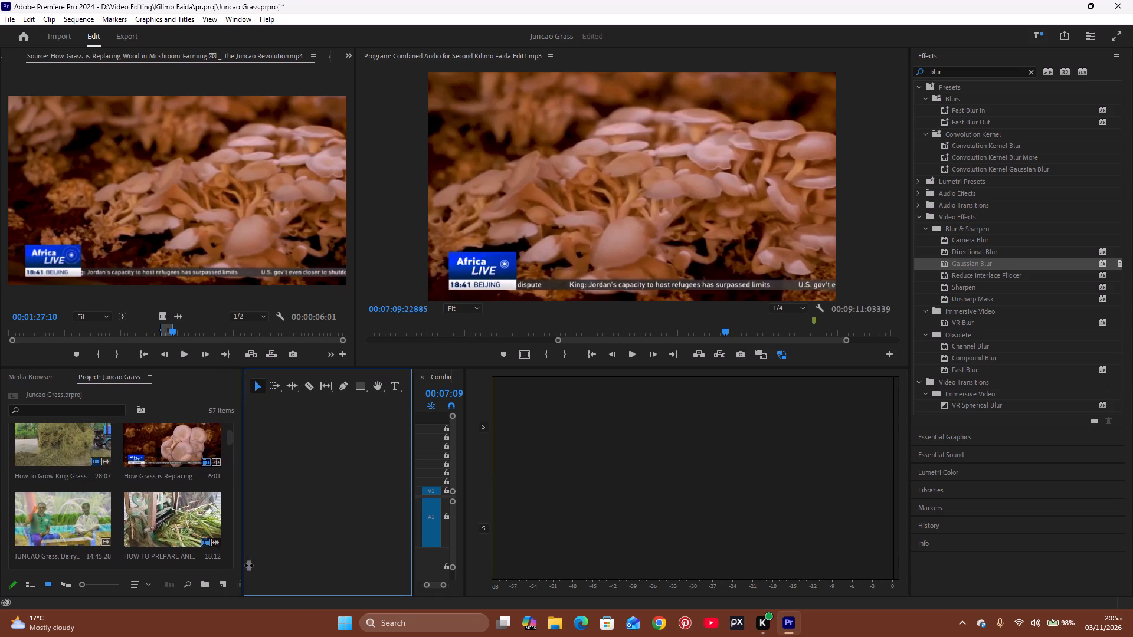
pyautogui.moveTo(248, 565); pyautogui.dragTo(255, 564)
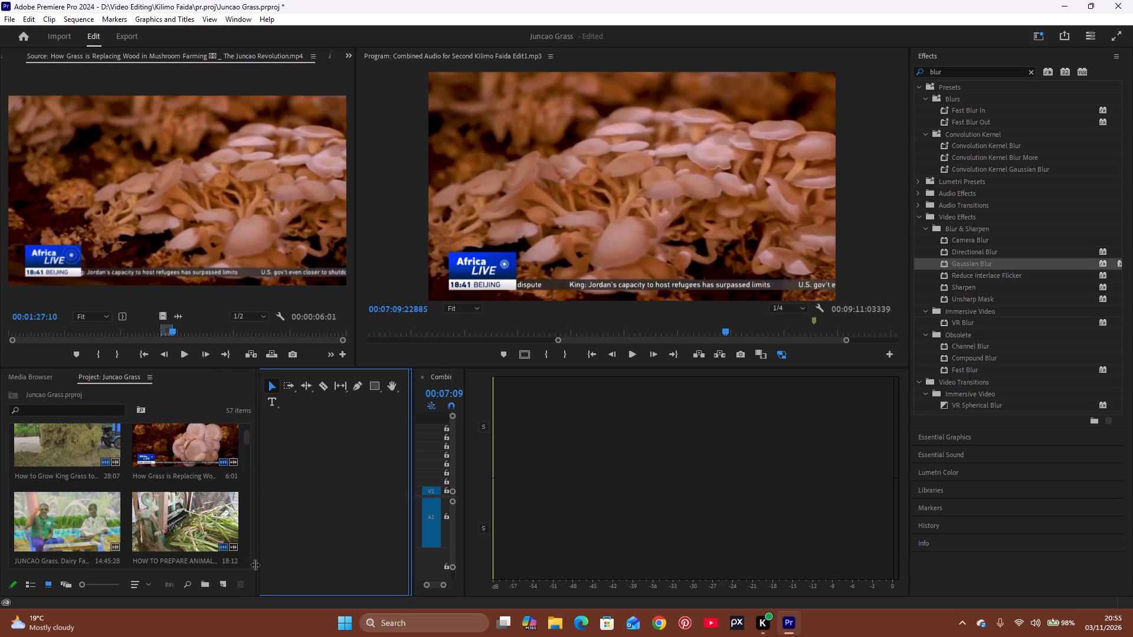
pyautogui.moveTo(255, 564); pyautogui.dragTo(248, 566)
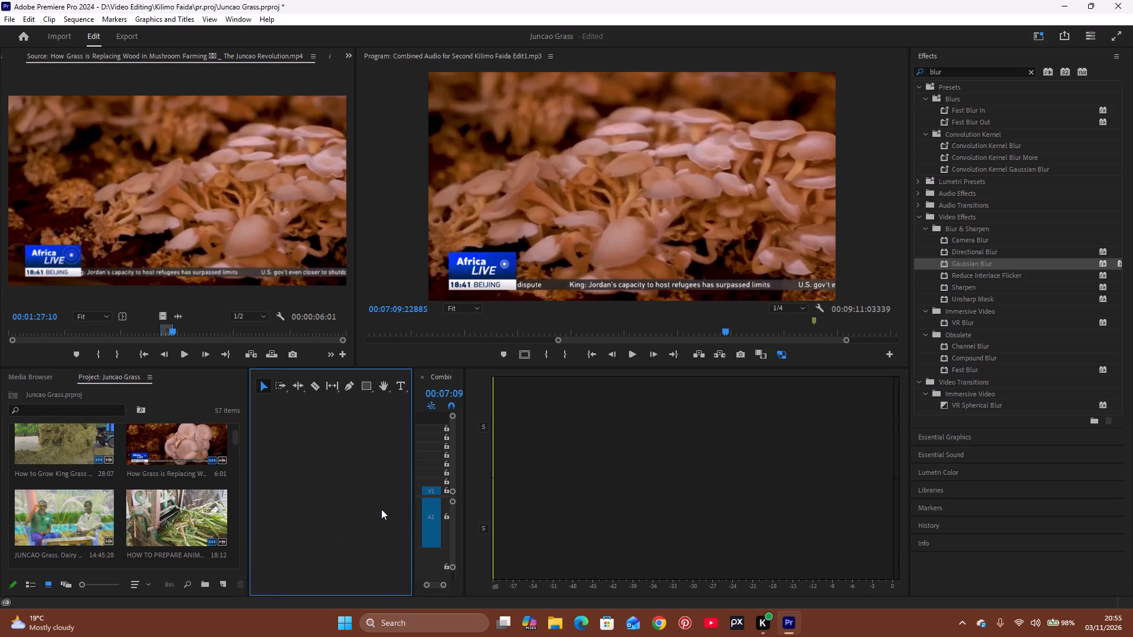
# Narrow the Tools panel to a single vertical column of tools, giving the freed width to the timeline.
pyautogui.moveTo(413, 522); pyautogui.dragTo(352, 534)
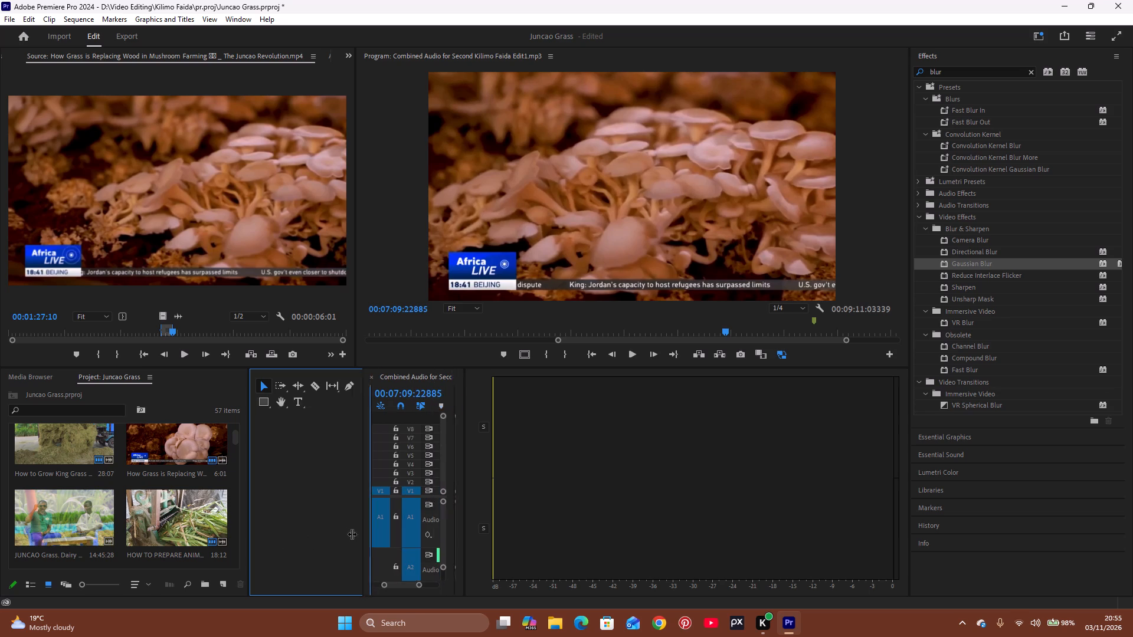
pyautogui.moveTo(352, 534); pyautogui.dragTo(277, 553)
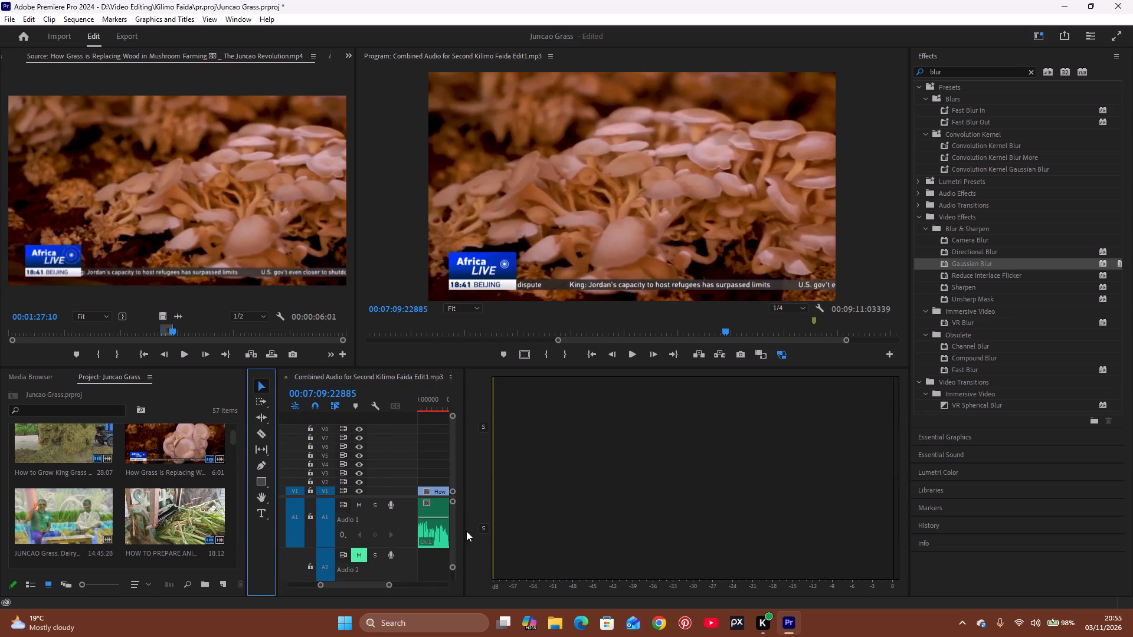
# Shrink the audio meters to a narrow strip beside the Effects panel, widening the timeline across the freed space.
pyautogui.moveTo(464, 536); pyautogui.dragTo(476, 536)
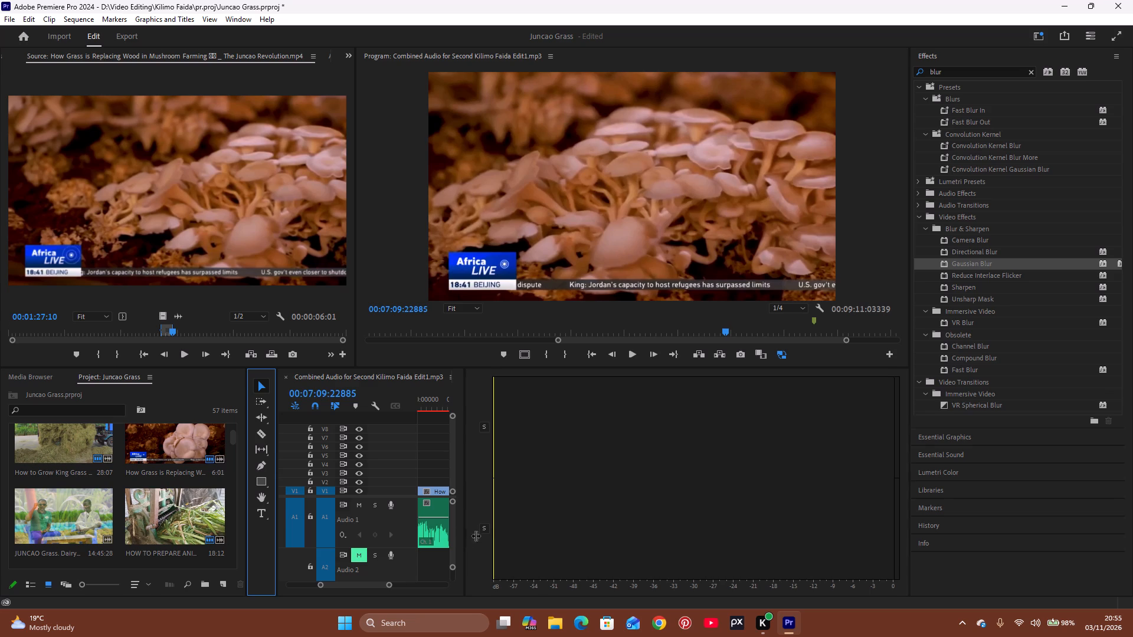
pyautogui.moveTo(476, 536); pyautogui.dragTo(816, 543)
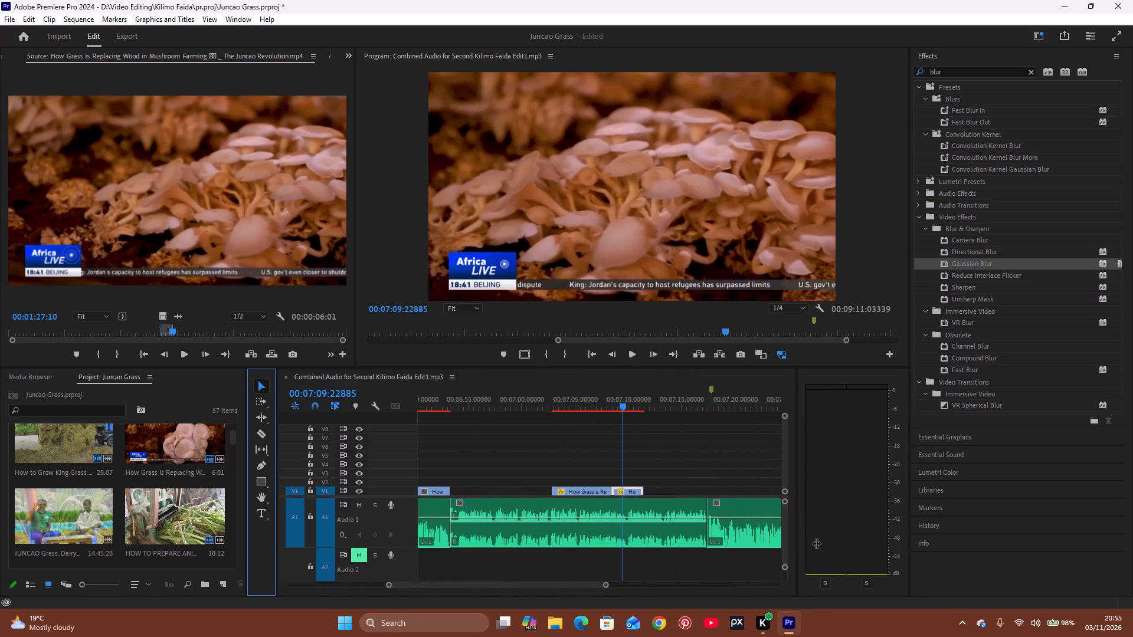
pyautogui.moveTo(816, 543); pyautogui.dragTo(872, 543)
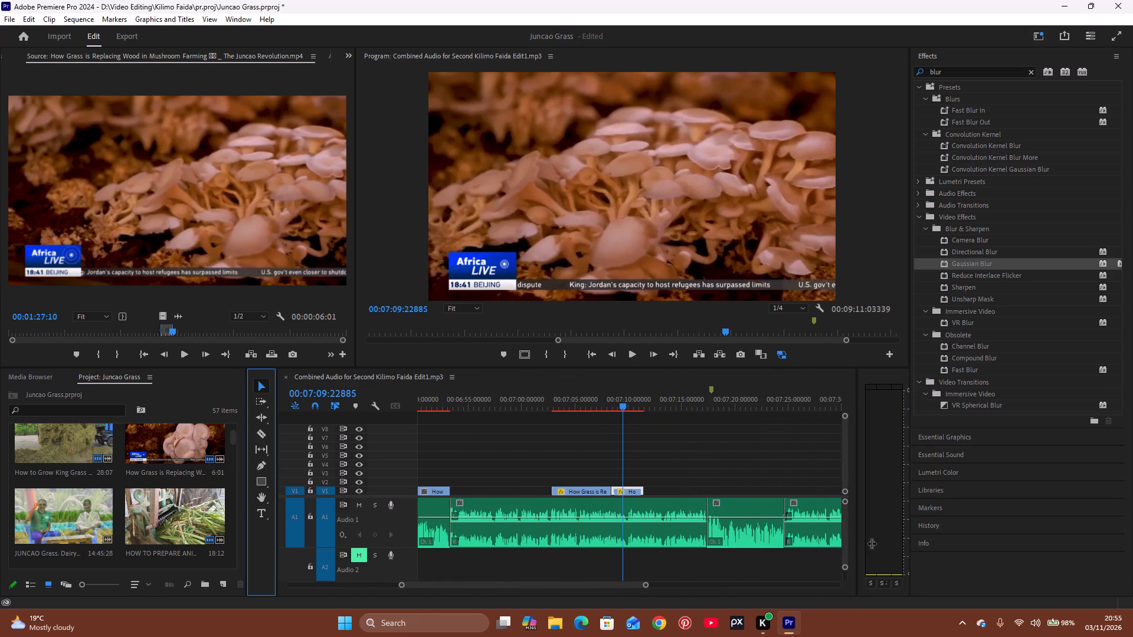
pyautogui.moveTo(872, 543); pyautogui.dragTo(854, 561)
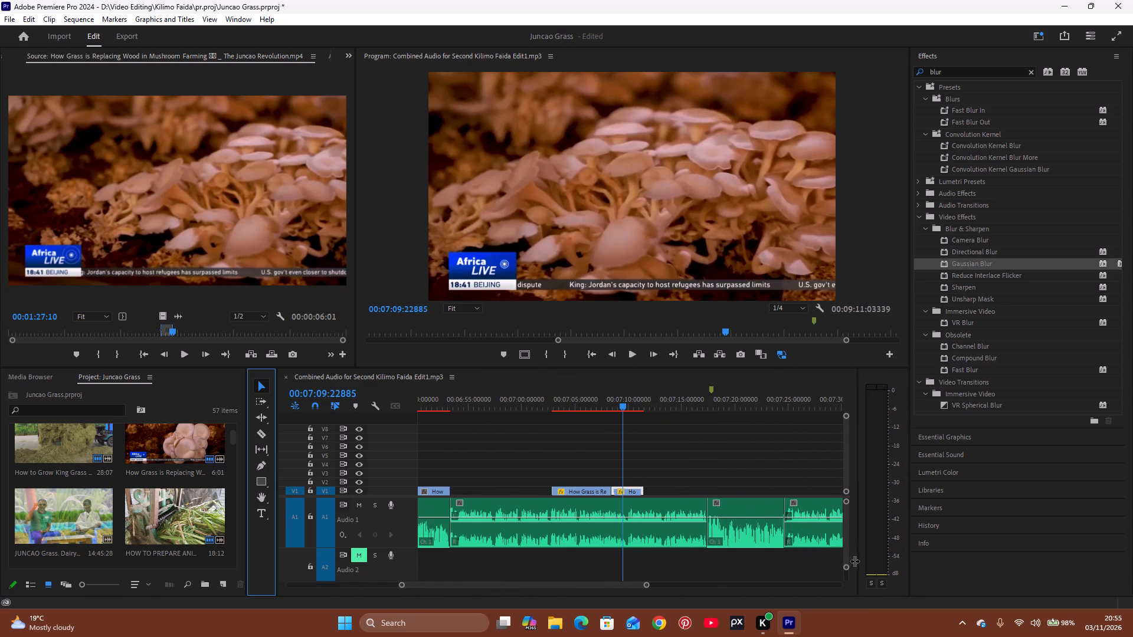
pyautogui.moveTo(854, 561); pyautogui.dragTo(856, 559)
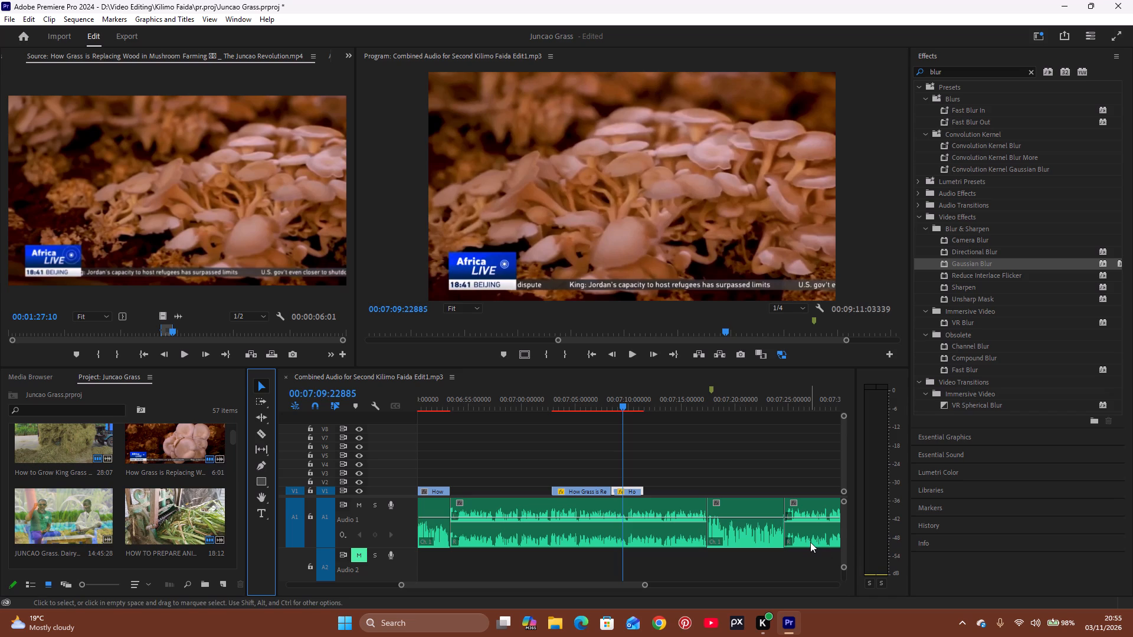
# Play a short stretch of the sequence over the mushroom clip from about 00:07:09.
pyautogui.press('space')
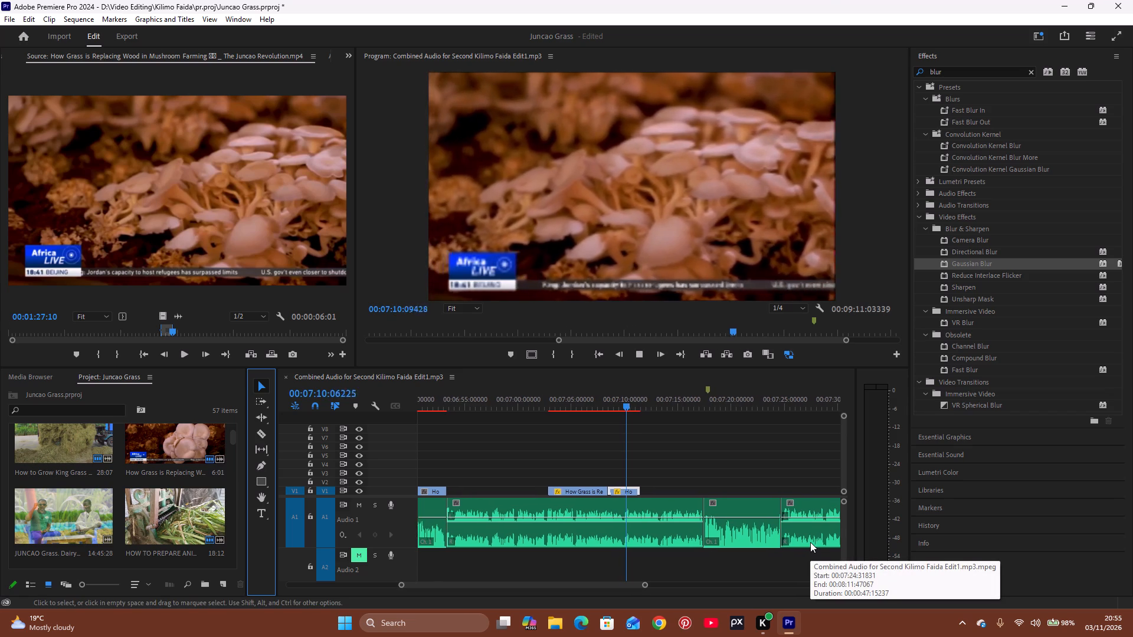
pyautogui.press('space')
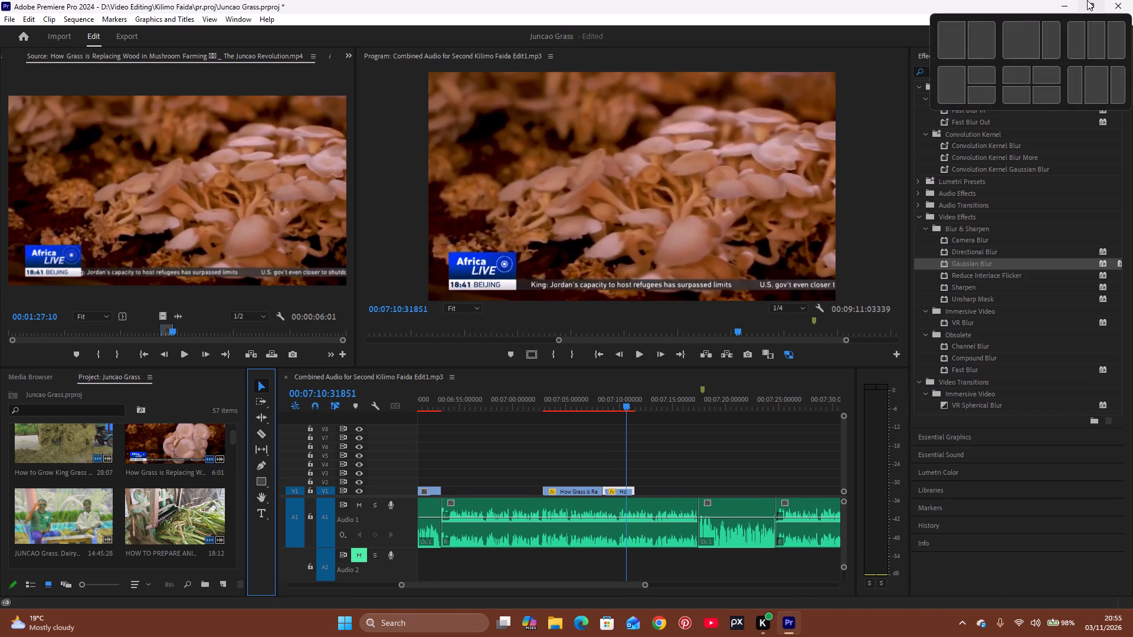
# Save the Juncao Grass project.
pyautogui.hotkey('ctrl', 's')
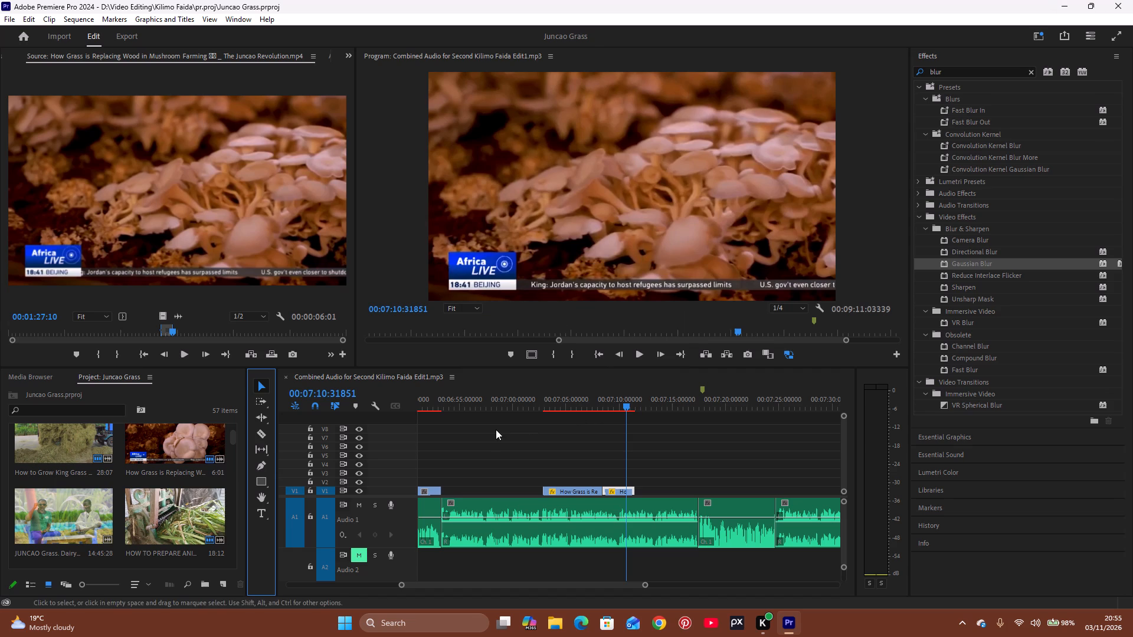
# Check the sequence at about 00:06:52, over the King Grass clip on V1.
pyautogui.click(489, 403)
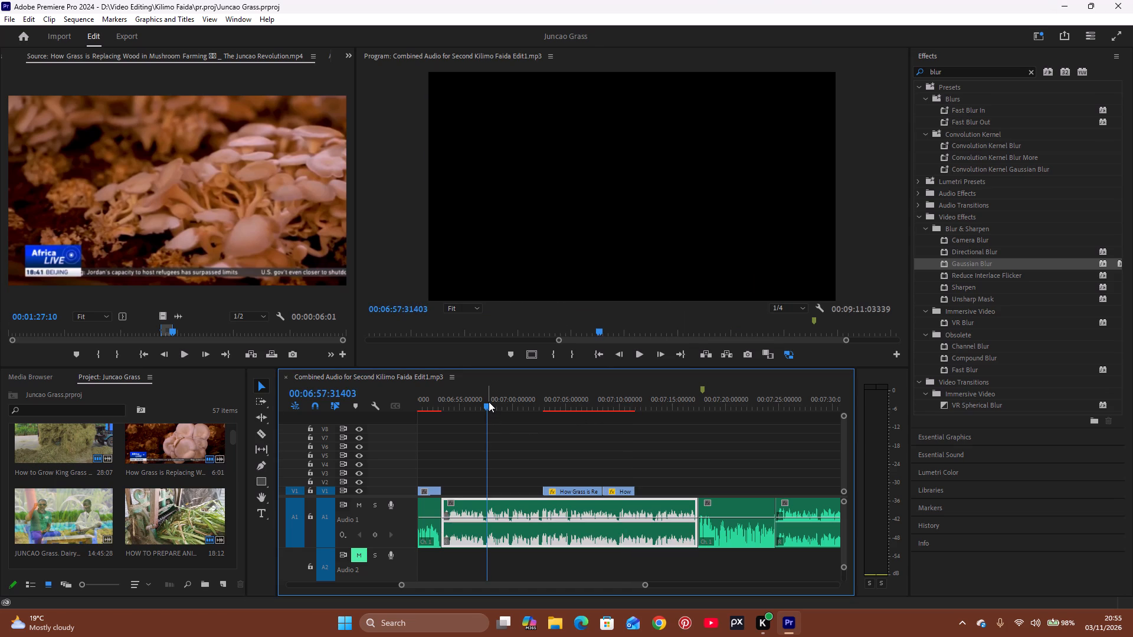
pyautogui.moveTo(489, 402); pyautogui.dragTo(430, 436)
pyautogui.press('space')
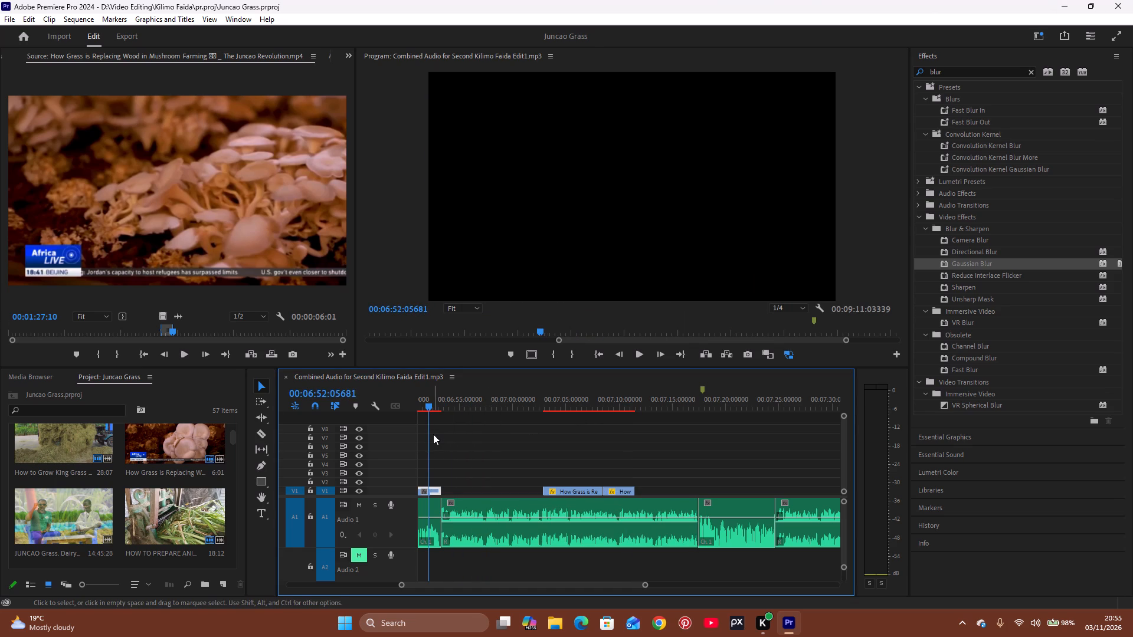
pyautogui.press('space')
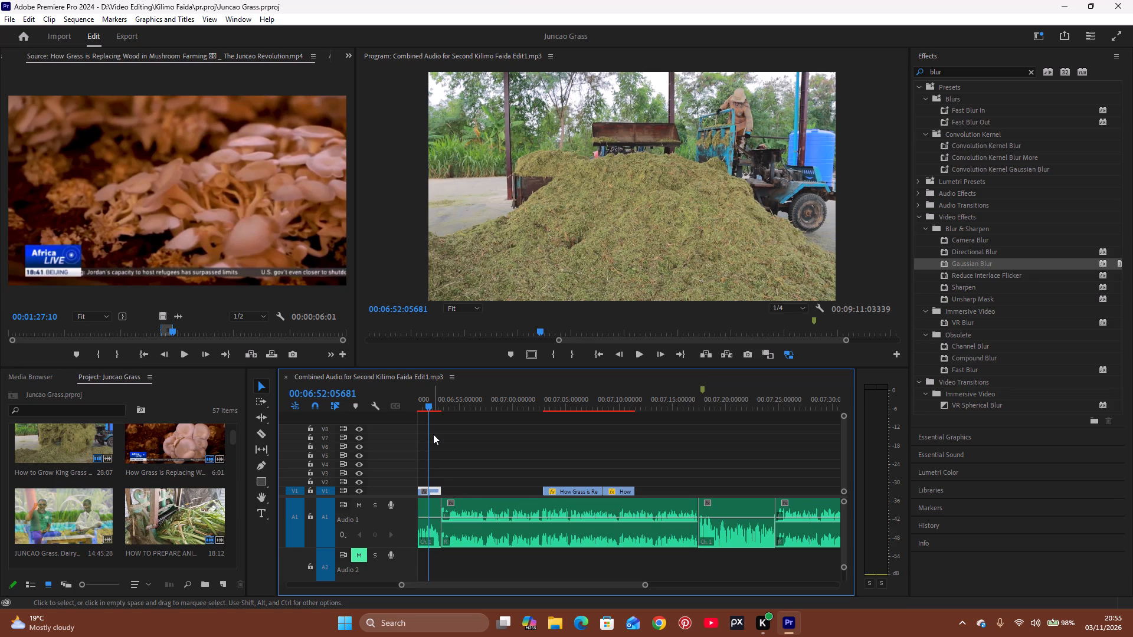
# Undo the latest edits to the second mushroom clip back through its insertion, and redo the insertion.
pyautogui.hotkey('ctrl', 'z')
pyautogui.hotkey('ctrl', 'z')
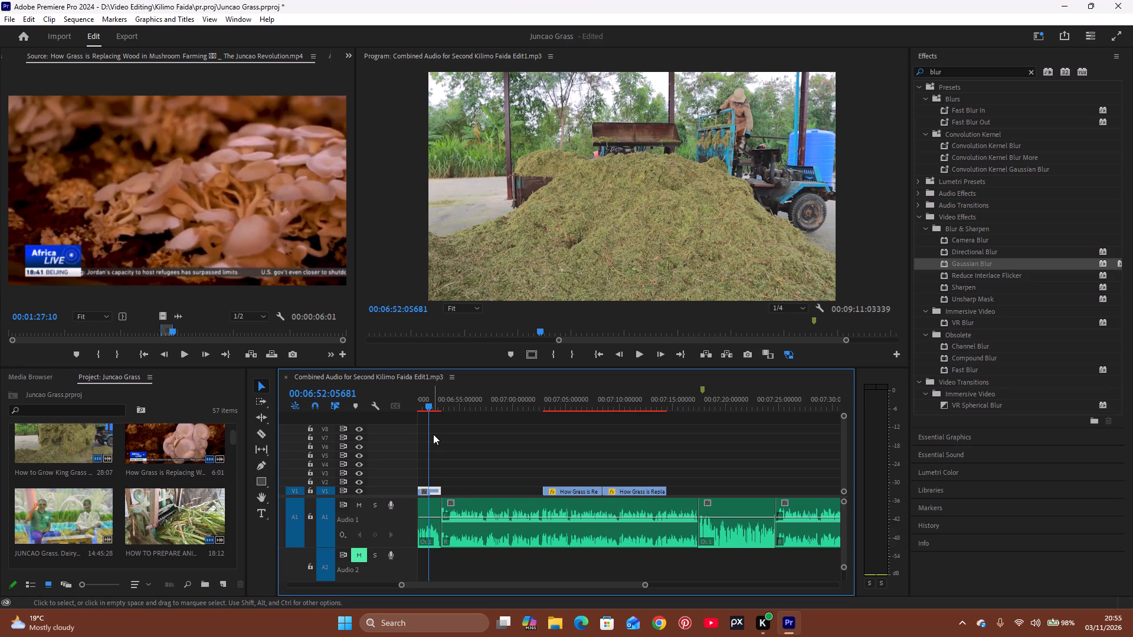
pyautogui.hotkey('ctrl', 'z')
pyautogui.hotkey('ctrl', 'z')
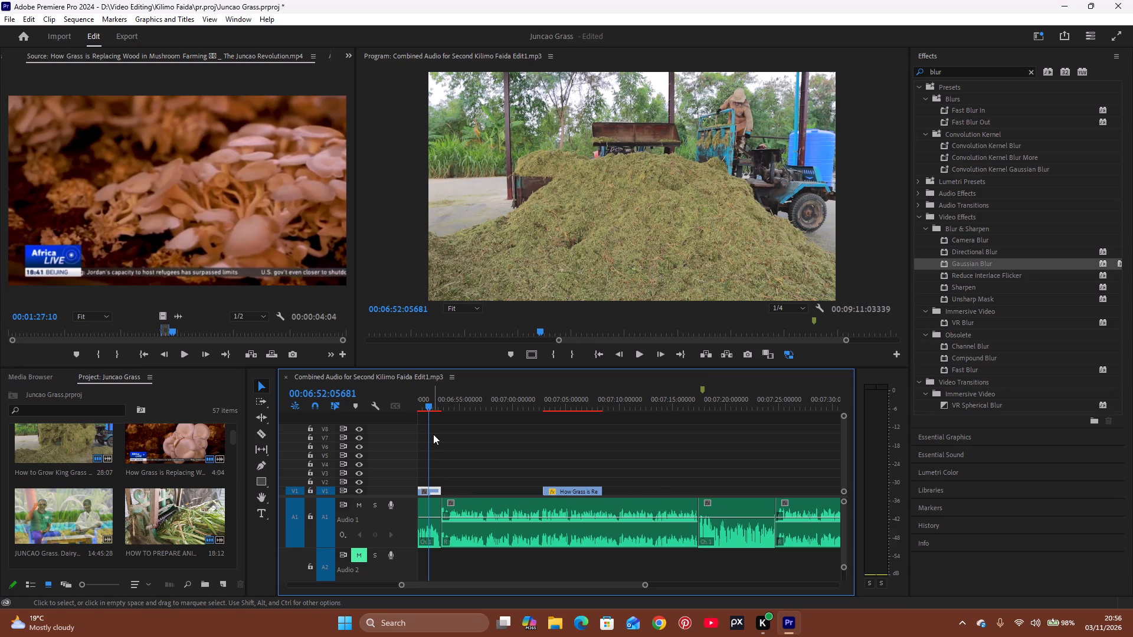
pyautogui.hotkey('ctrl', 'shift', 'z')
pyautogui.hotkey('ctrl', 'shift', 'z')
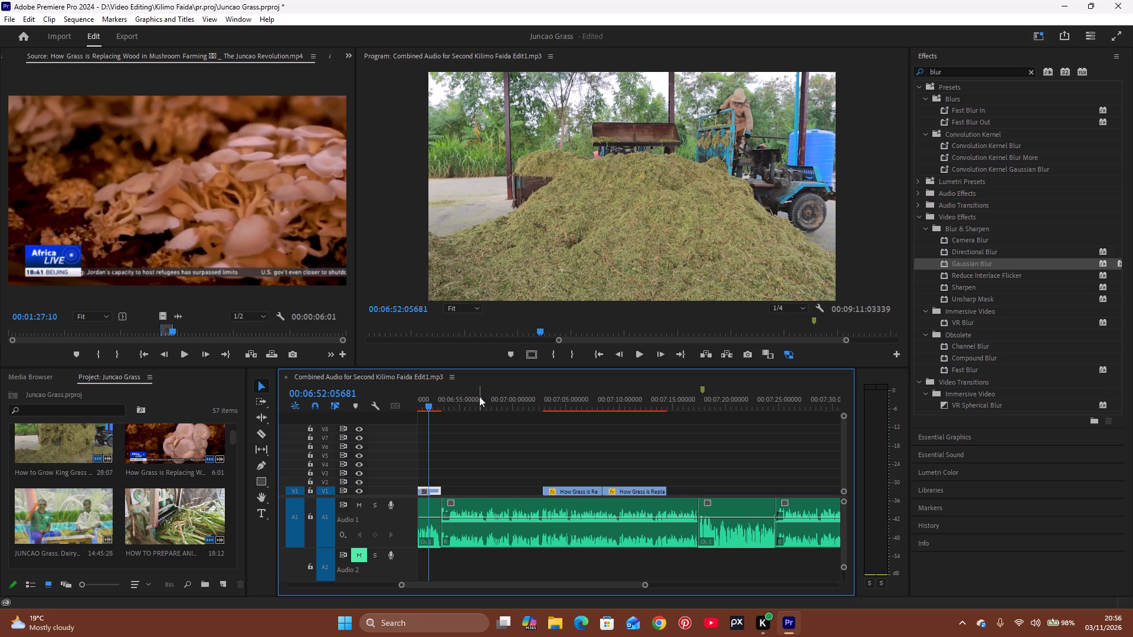
# Play the sequence from 00:06:52 into the mushroom clips and check the second one at about 00:07:10.
pyautogui.press('space')
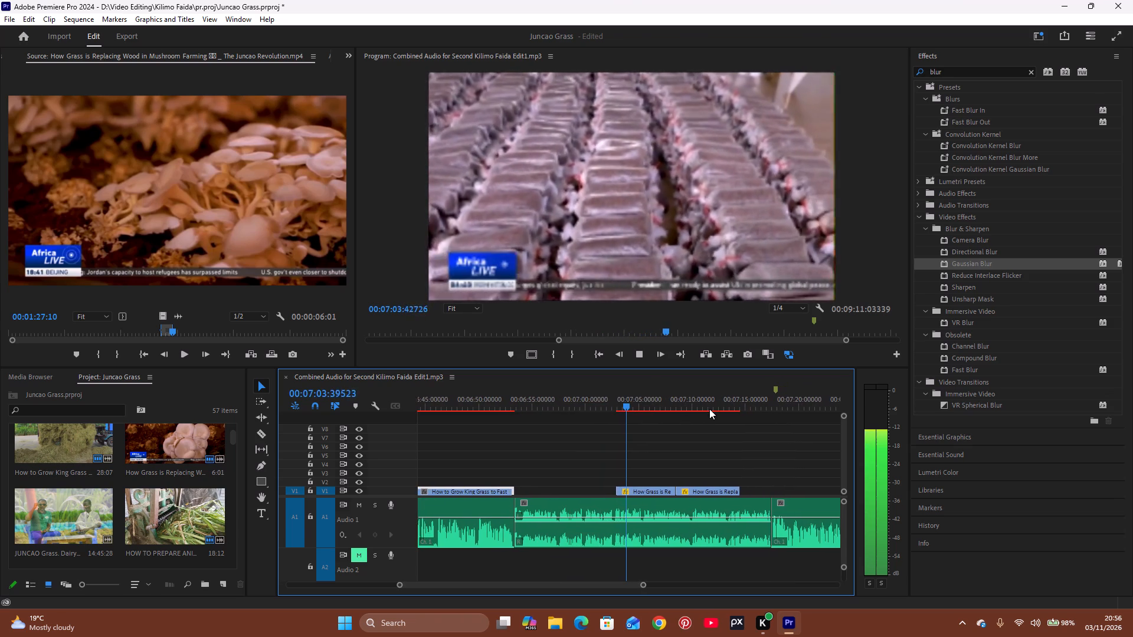
pyautogui.click(709, 405)
pyautogui.moveTo(633, 404); pyautogui.dragTo(609, 434)
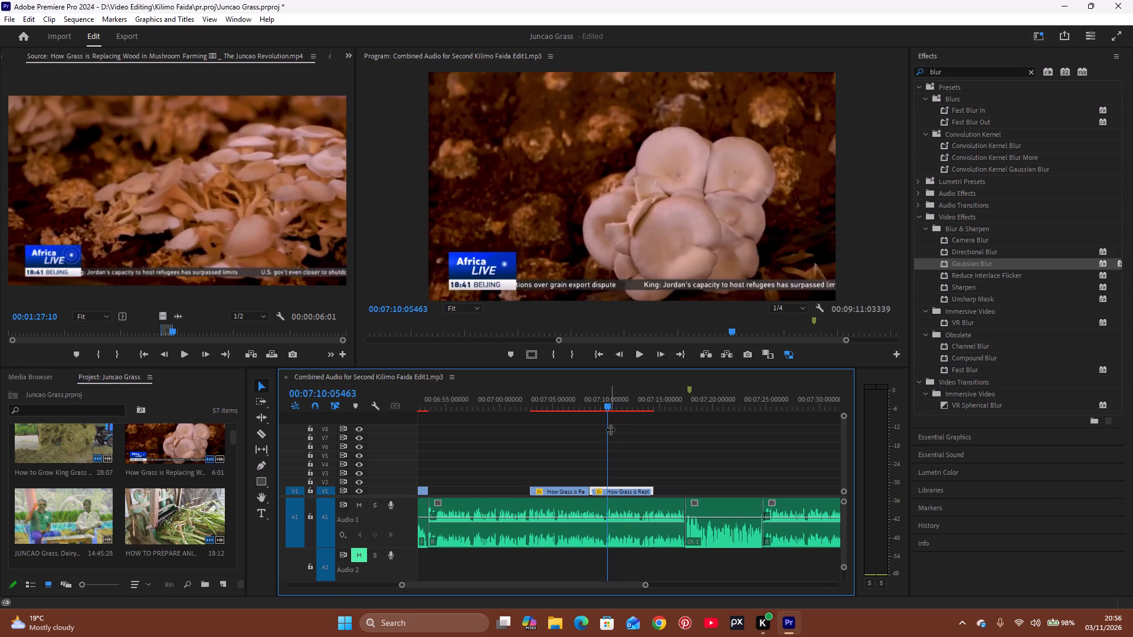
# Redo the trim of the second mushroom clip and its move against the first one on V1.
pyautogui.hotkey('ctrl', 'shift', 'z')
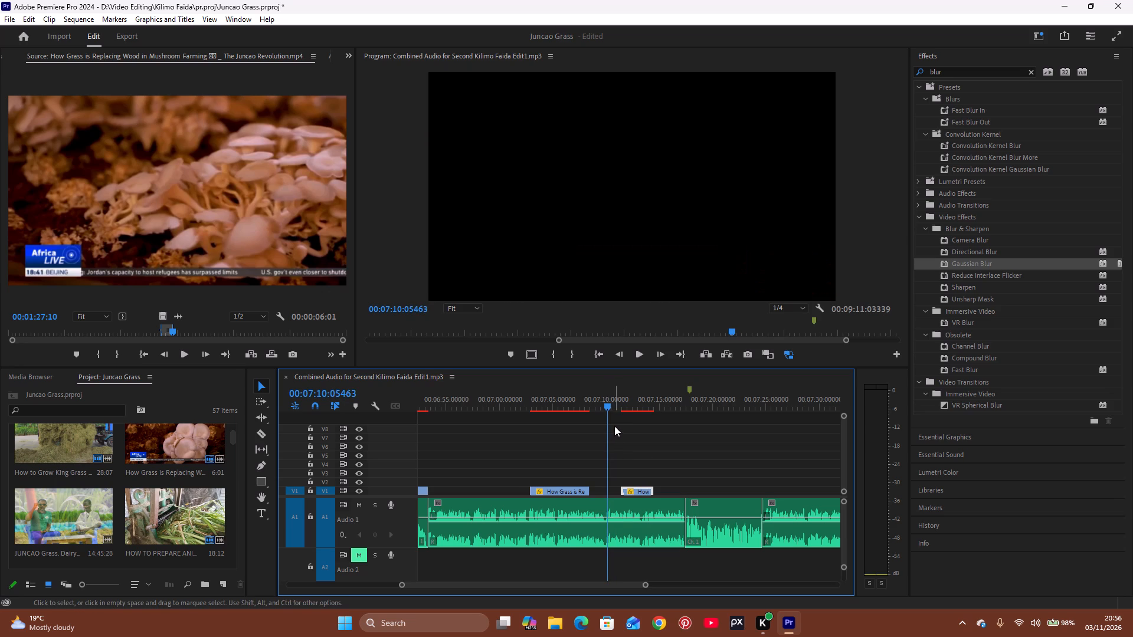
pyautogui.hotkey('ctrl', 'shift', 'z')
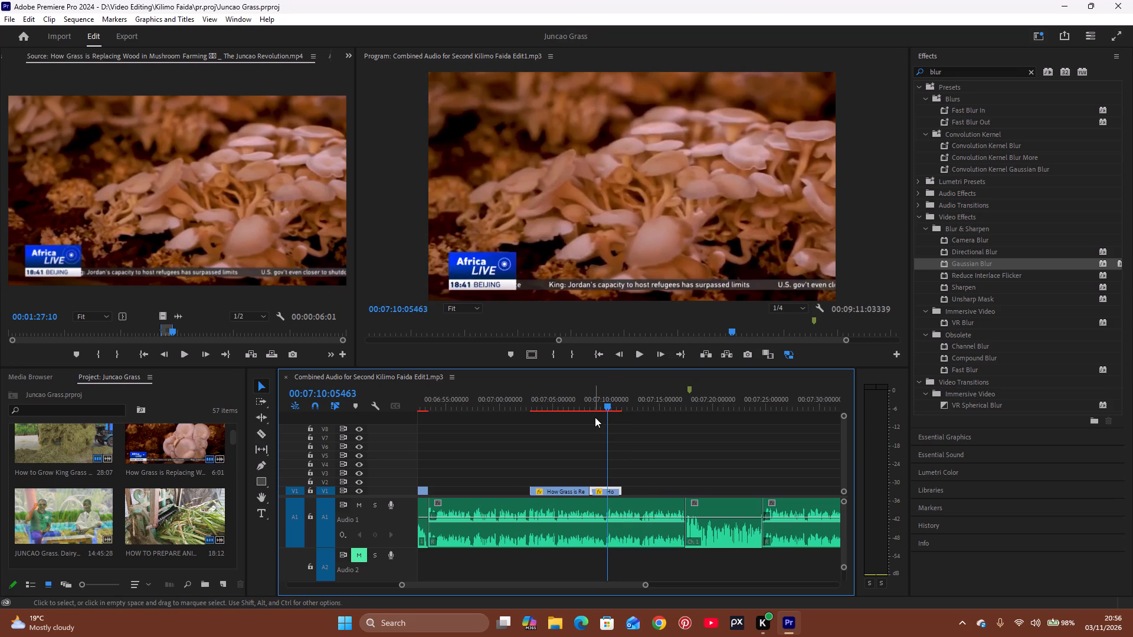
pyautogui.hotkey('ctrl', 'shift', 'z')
# Play the mushroom clips from about 00:07:06 to 00:07:09.
pyautogui.click(562, 400)
pyautogui.press('space')
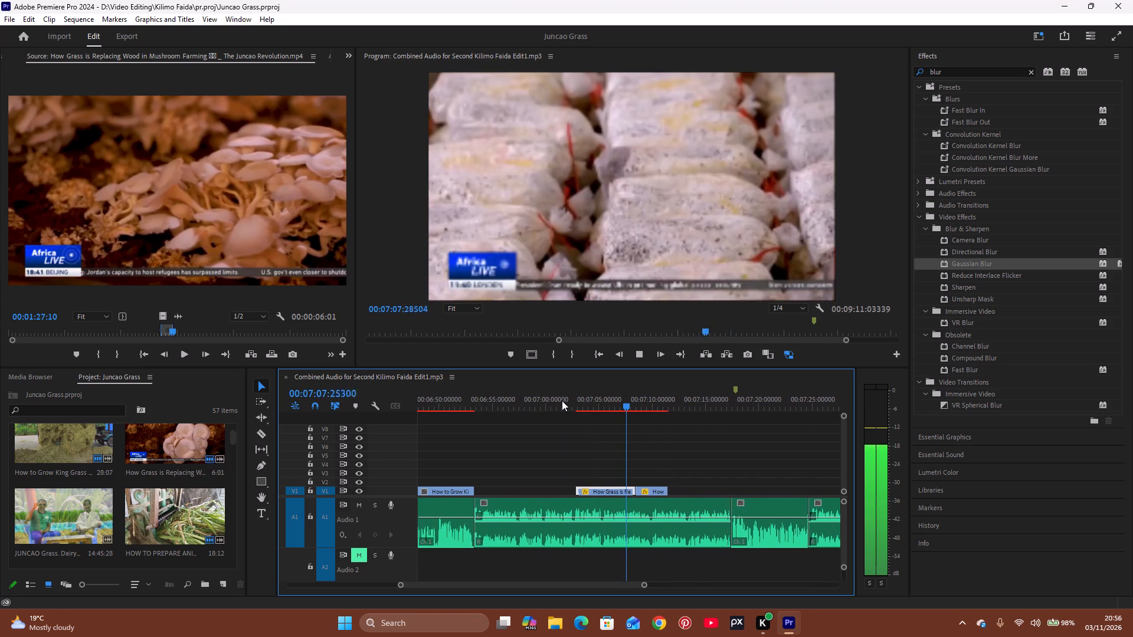
pyautogui.press('space')
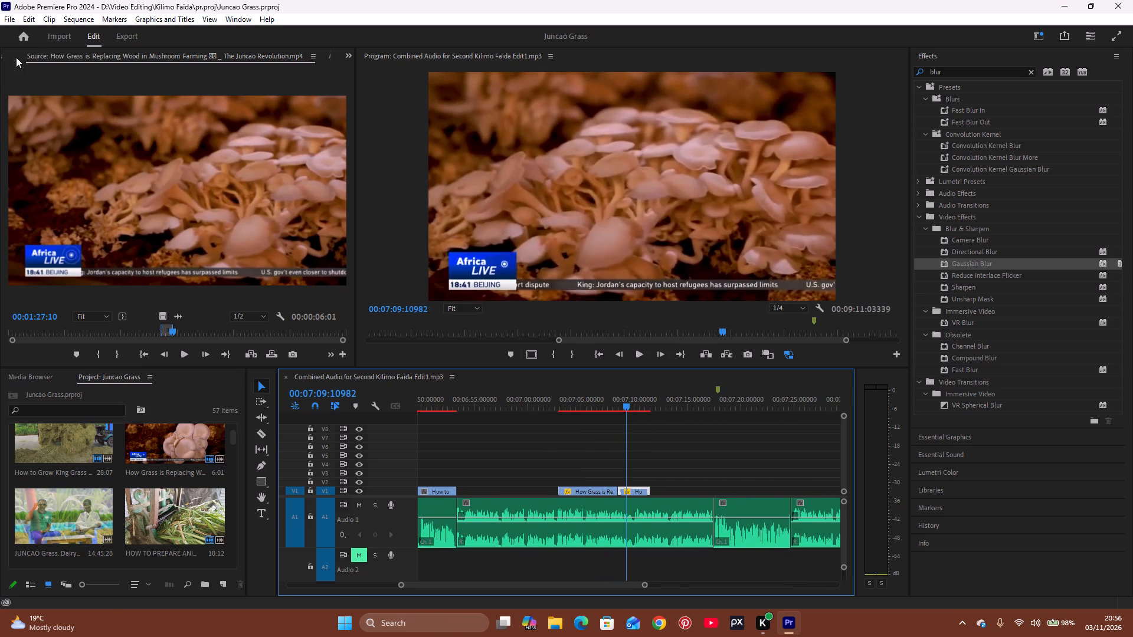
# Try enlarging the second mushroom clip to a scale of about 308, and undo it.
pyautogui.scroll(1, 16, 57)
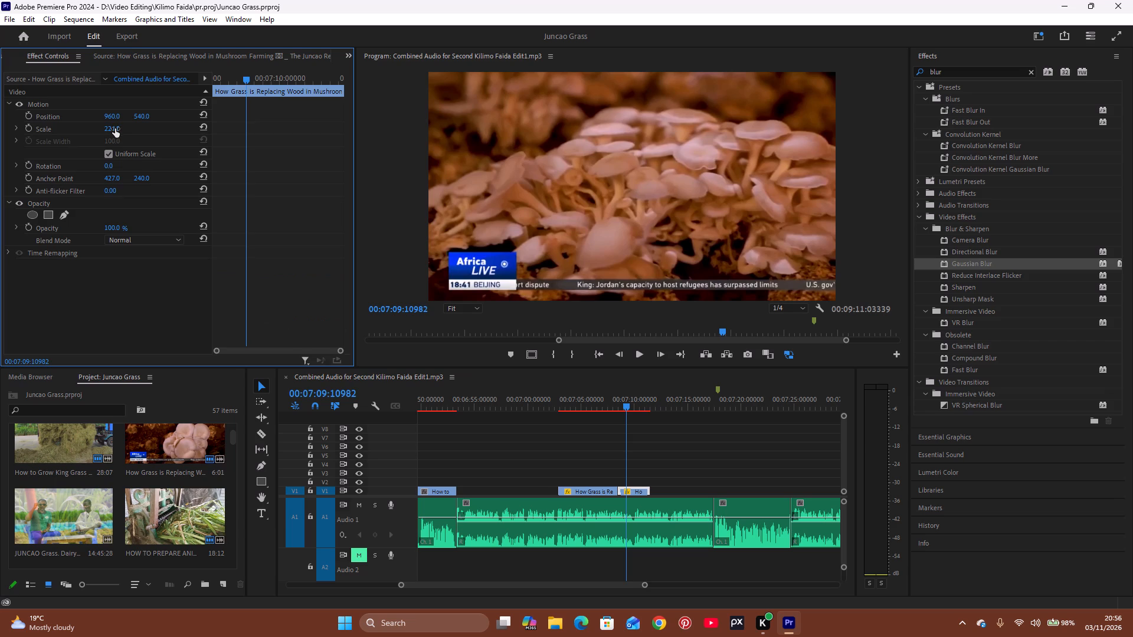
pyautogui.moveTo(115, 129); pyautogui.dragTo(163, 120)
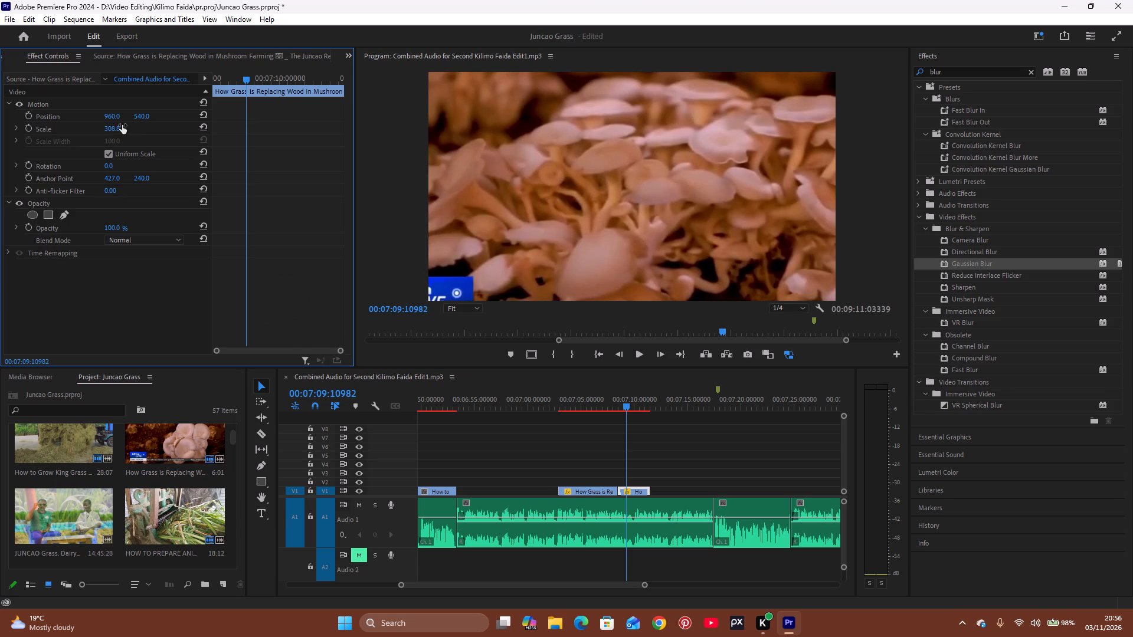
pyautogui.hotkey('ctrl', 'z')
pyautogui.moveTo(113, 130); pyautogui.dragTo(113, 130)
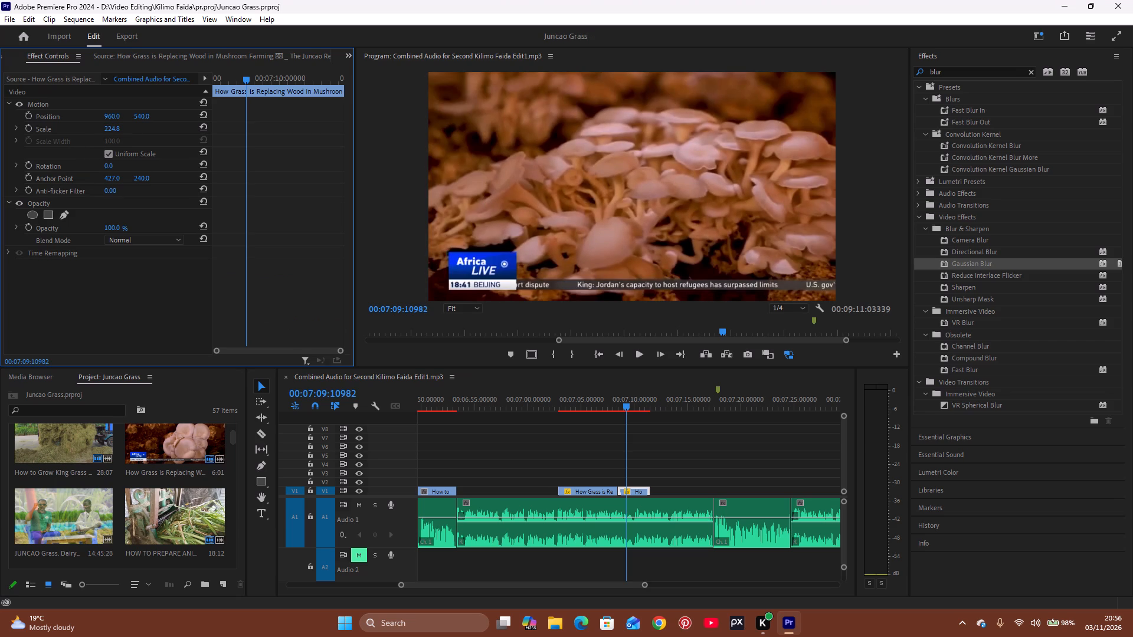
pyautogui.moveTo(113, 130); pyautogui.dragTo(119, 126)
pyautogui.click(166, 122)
# Enlarge the second mushroom clip to a scale of 278.8 and shift its position to 704, 691, cropping out the news banner.
pyautogui.moveTo(109, 128); pyautogui.dragTo(116, 127)
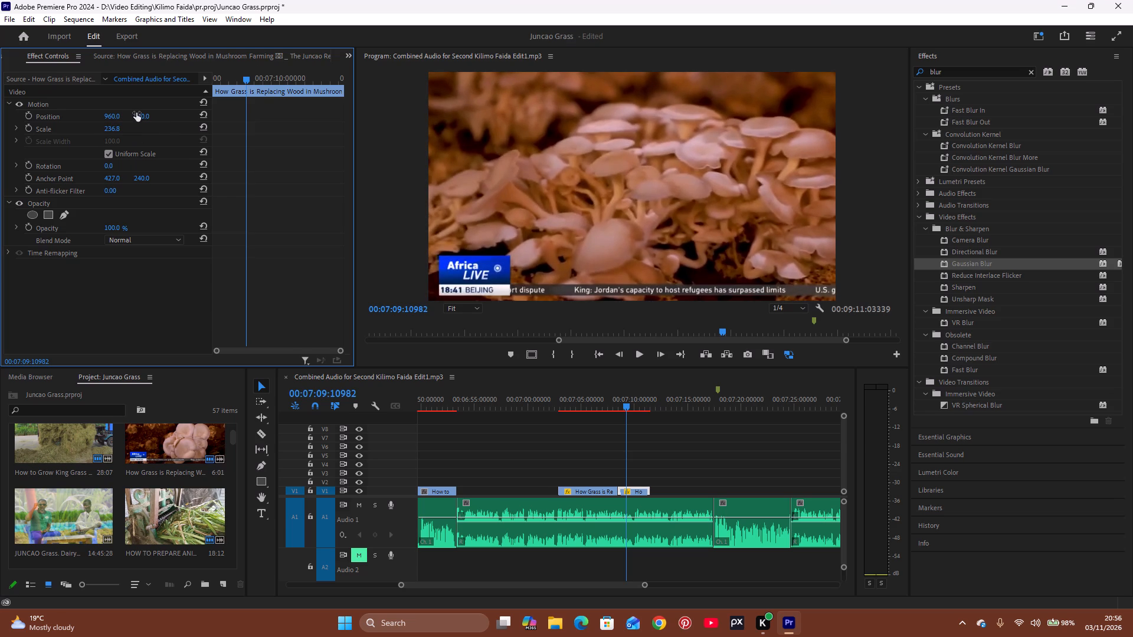
pyautogui.moveTo(140, 117); pyautogui.dragTo(197, 102)
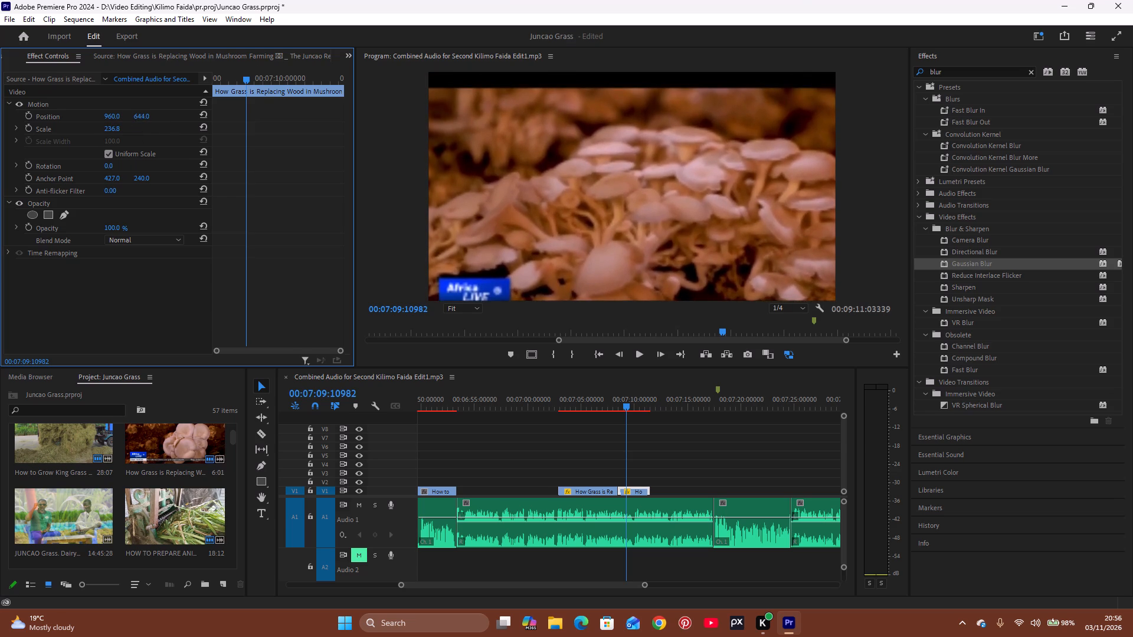
pyautogui.moveTo(197, 102); pyautogui.dragTo(222, 95)
pyautogui.moveTo(109, 128); pyautogui.dragTo(120, 127)
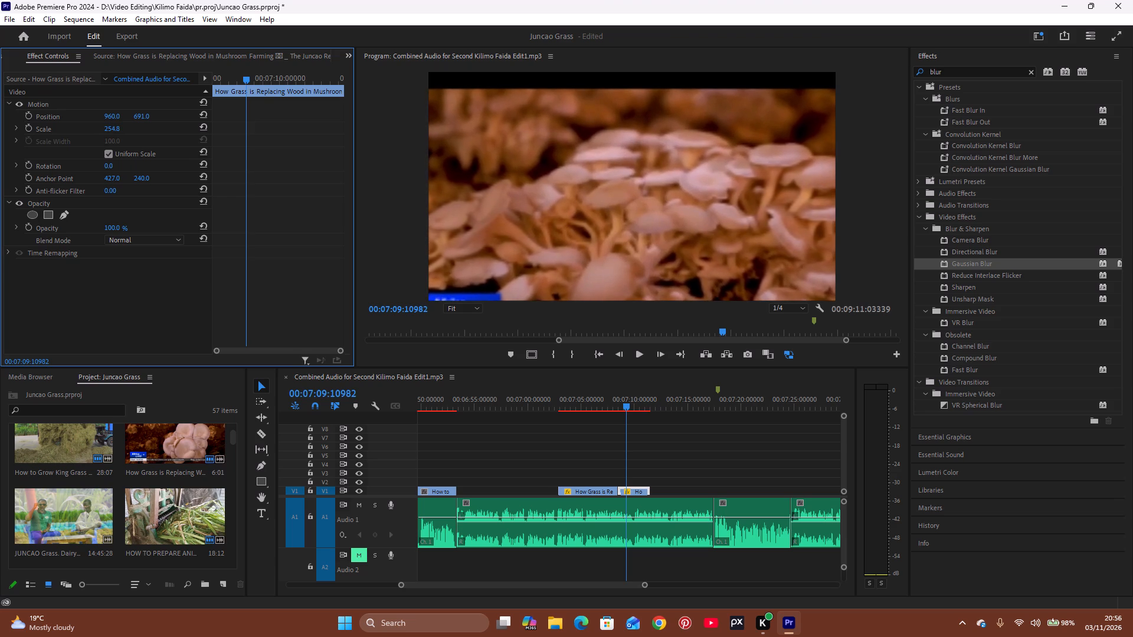
pyautogui.moveTo(120, 127); pyautogui.dragTo(122, 126)
pyautogui.moveTo(108, 130); pyautogui.dragTo(116, 132)
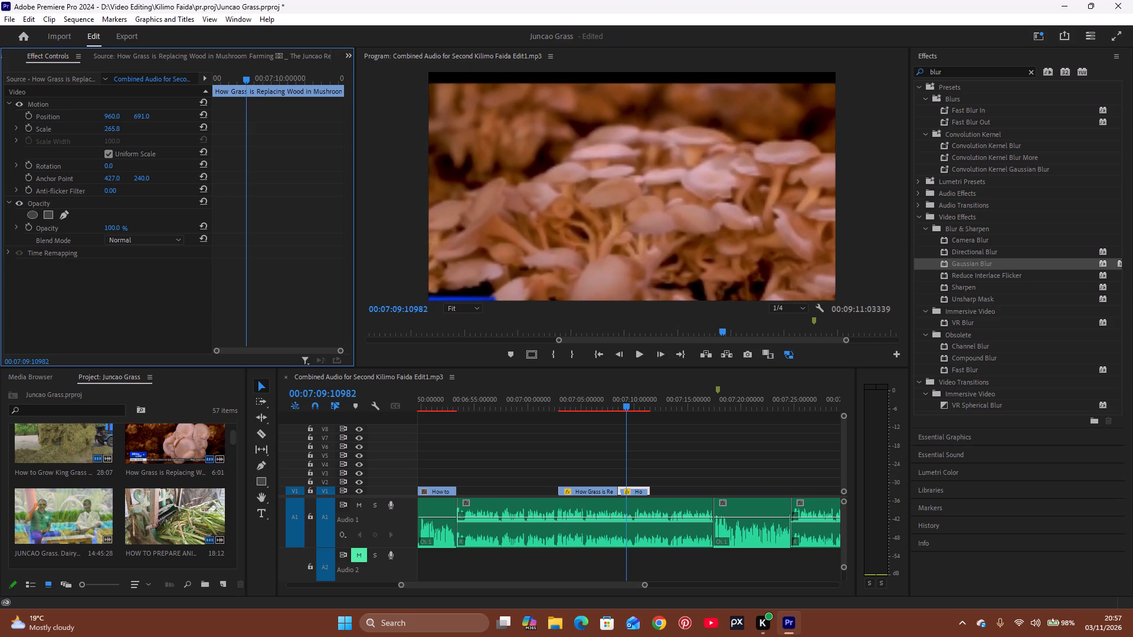
pyautogui.moveTo(116, 132); pyautogui.dragTo(118, 137)
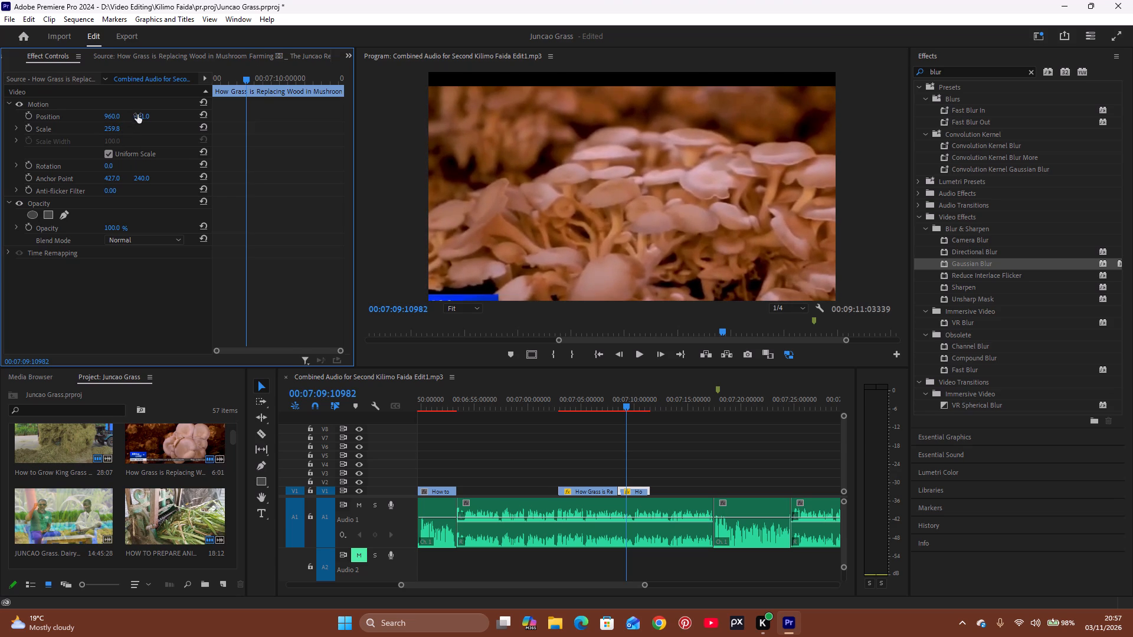
pyautogui.moveTo(112, 118); pyautogui.dragTo(38, 134)
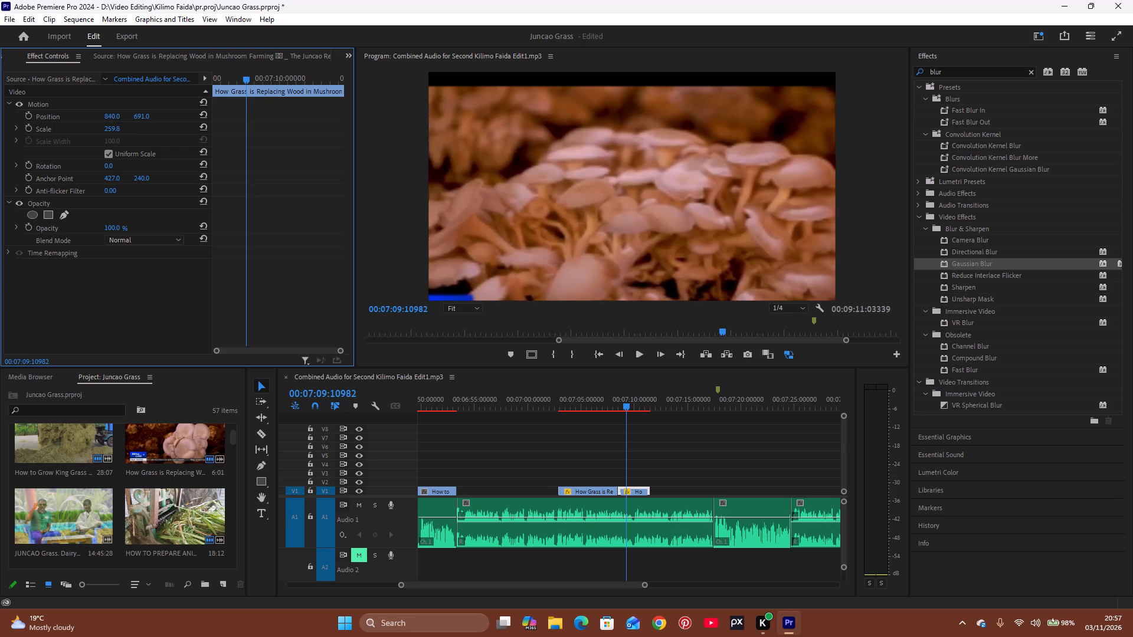
pyautogui.moveTo(38, 134); pyautogui.dragTo(76, 126)
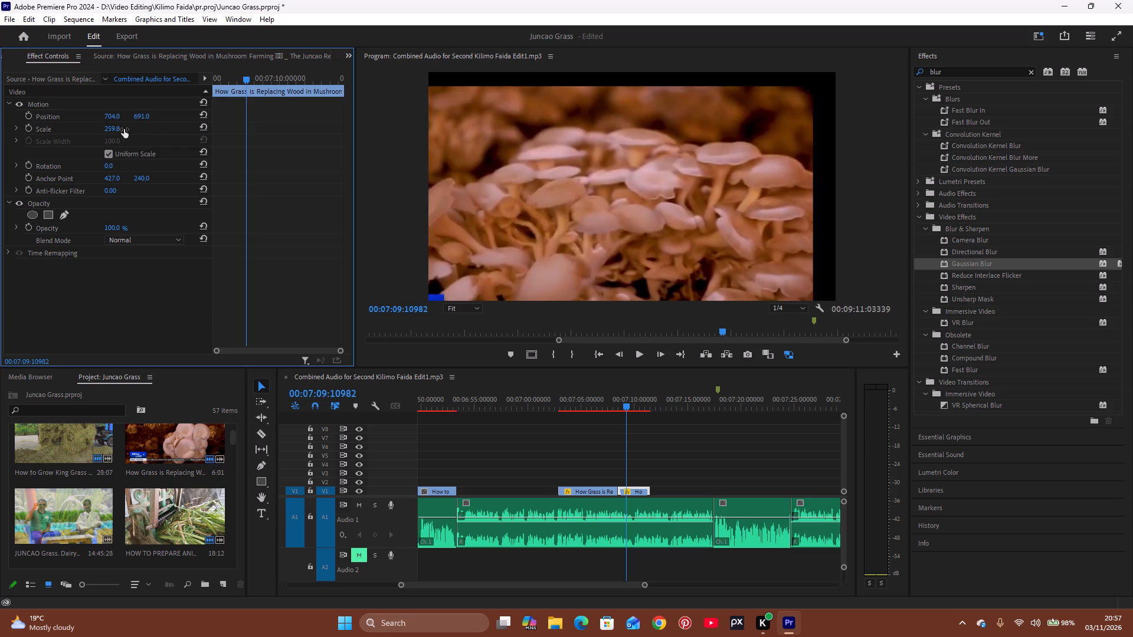
pyautogui.moveTo(111, 129); pyautogui.dragTo(123, 134)
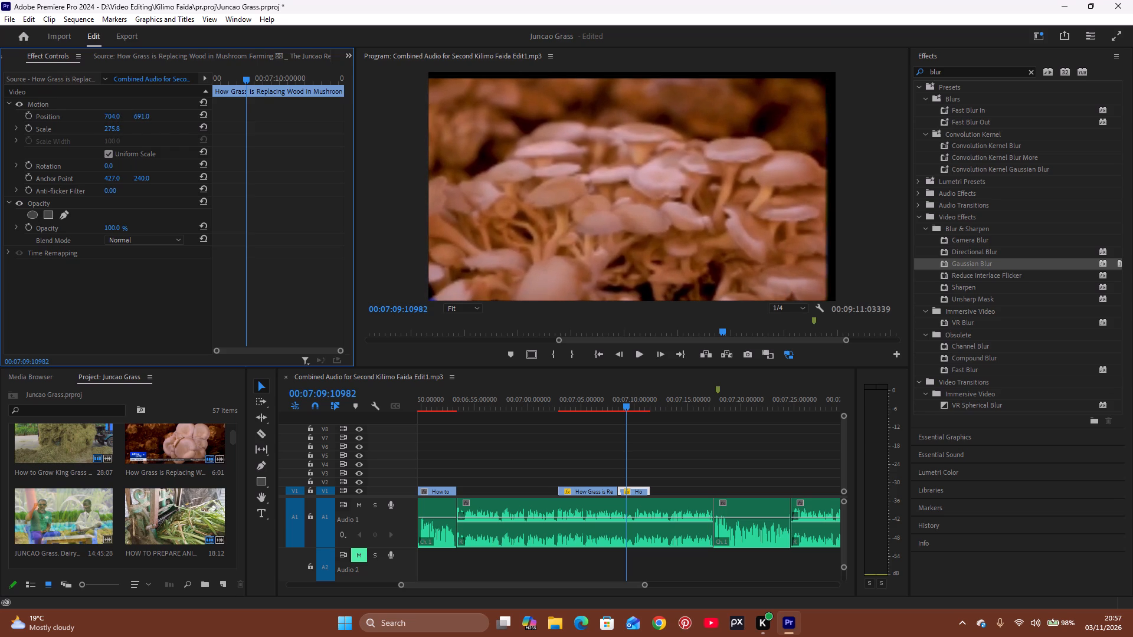
pyautogui.moveTo(123, 134); pyautogui.dragTo(125, 134)
# Fine-tune the second mushroom clip's position to 751 horizontally and about 665 vertically, so the picture fills the frame without black edges.
pyautogui.moveTo(142, 117); pyautogui.dragTo(109, 130)
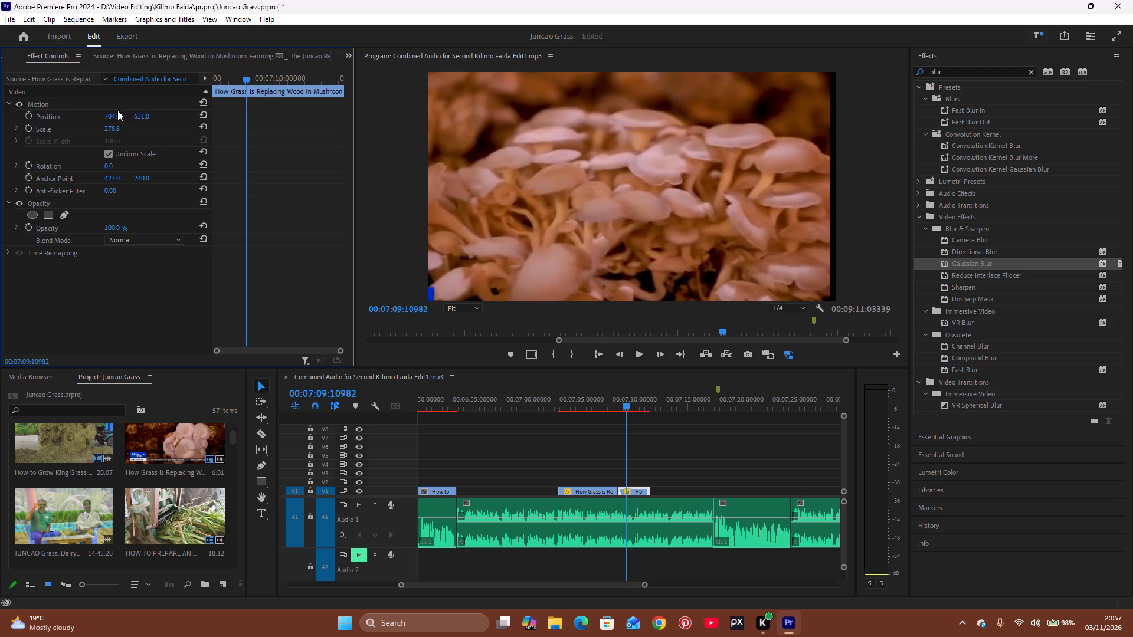
pyautogui.moveTo(112, 116); pyautogui.dragTo(145, 116)
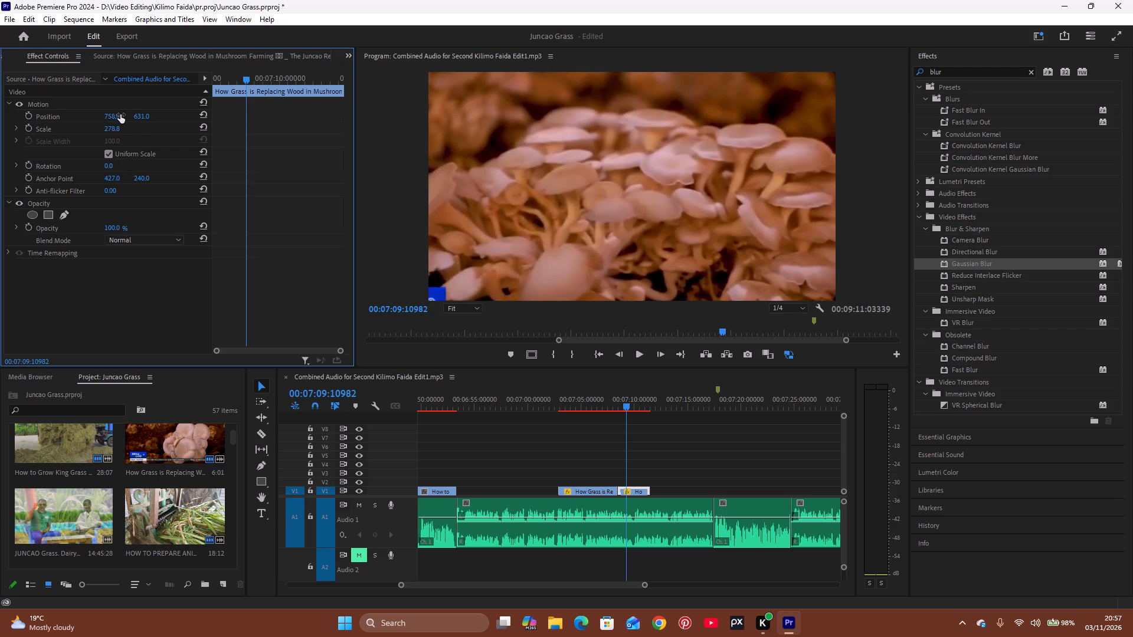
pyautogui.moveTo(139, 115); pyautogui.dragTo(180, 107)
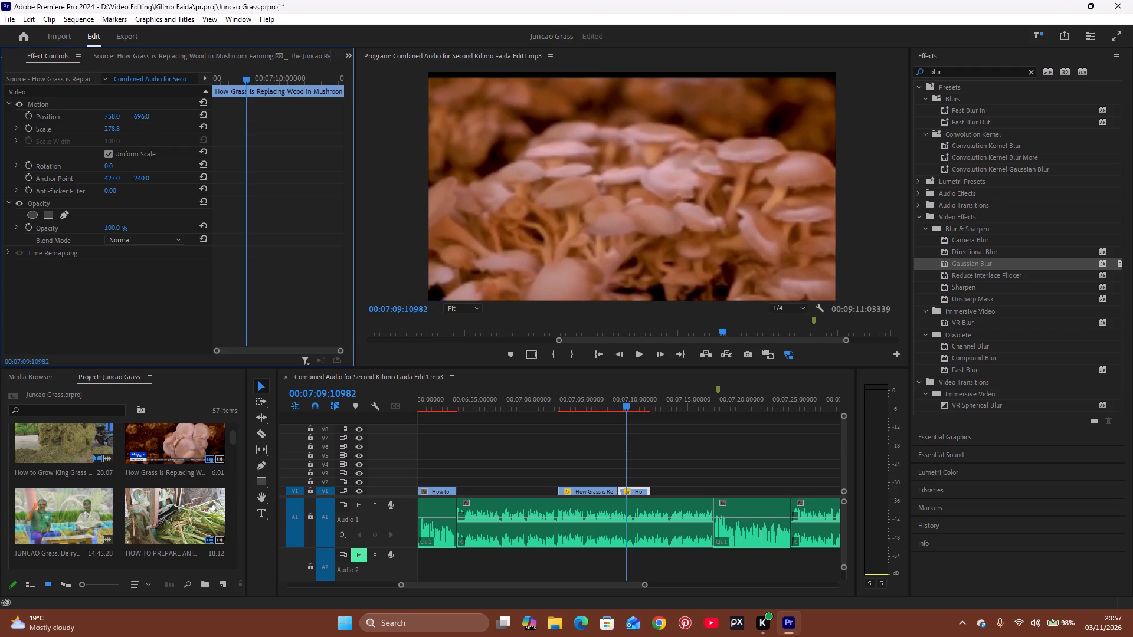
pyautogui.moveTo(180, 107); pyautogui.dragTo(163, 114)
pyautogui.moveTo(114, 116); pyautogui.dragTo(101, 124)
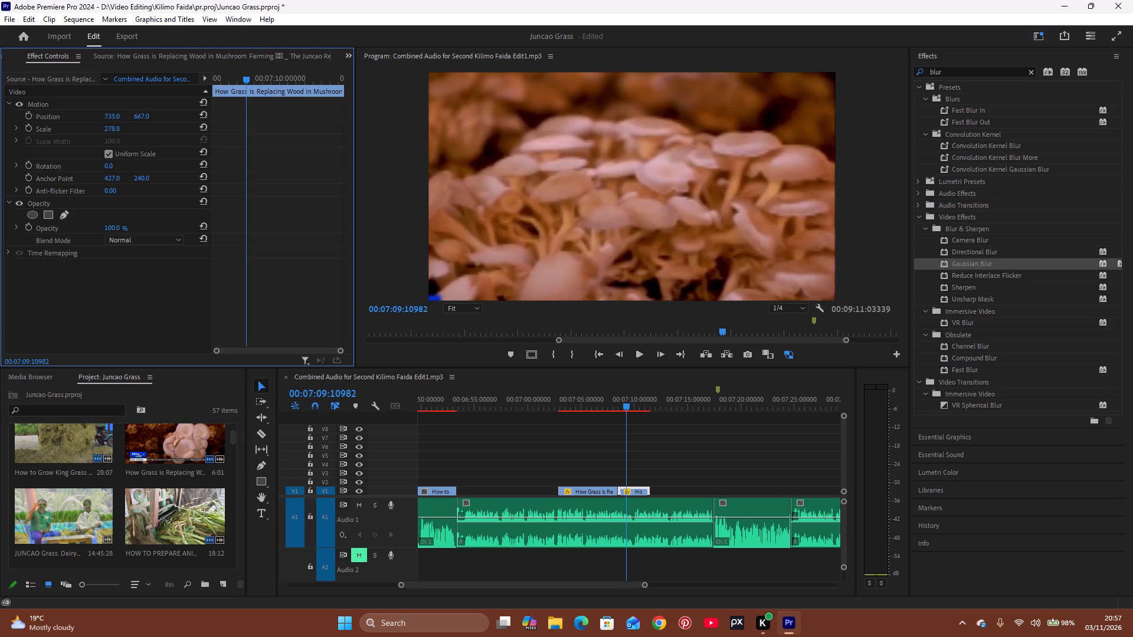
pyautogui.moveTo(101, 124); pyautogui.dragTo(97, 130)
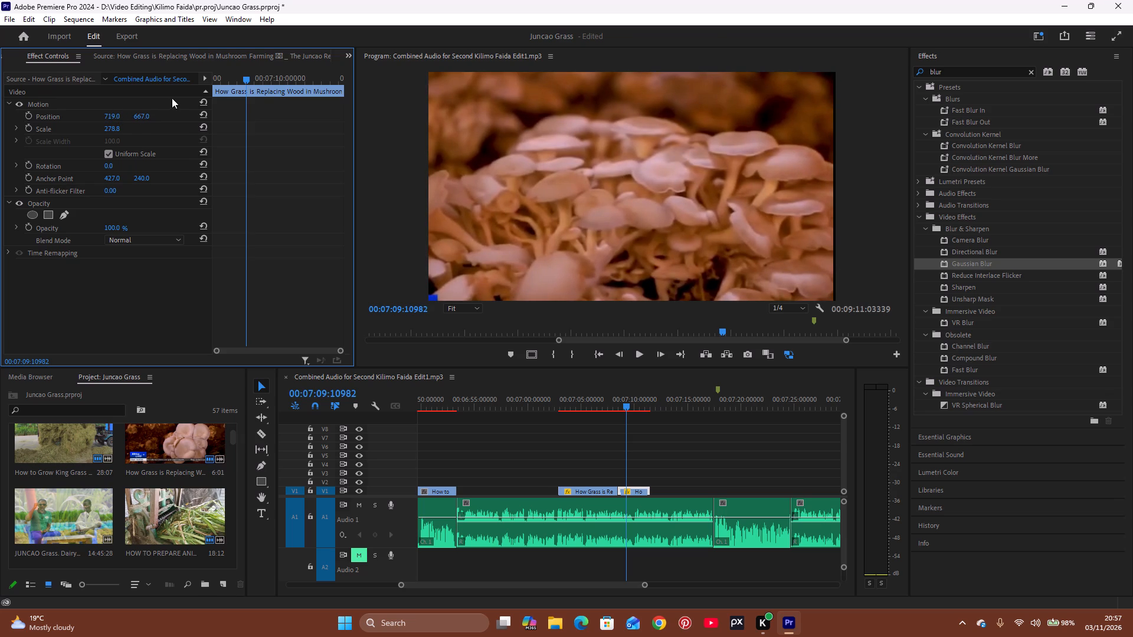
pyautogui.moveTo(136, 114); pyautogui.dragTo(149, 113)
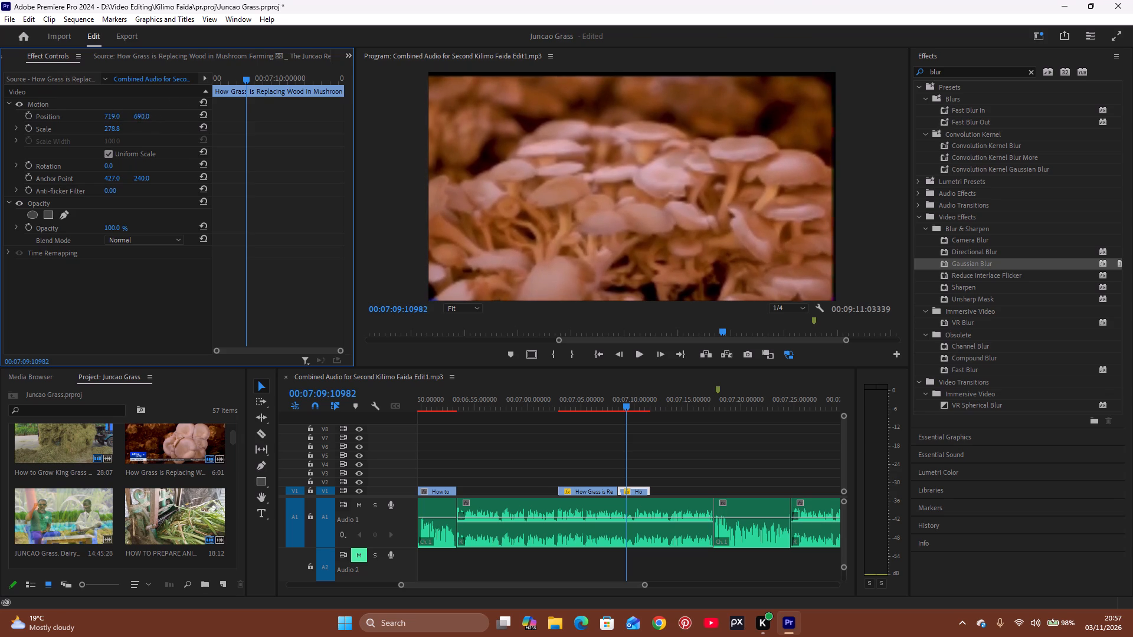
pyautogui.moveTo(149, 113); pyautogui.dragTo(146, 113)
pyautogui.moveTo(130, 116); pyautogui.dragTo(147, 114)
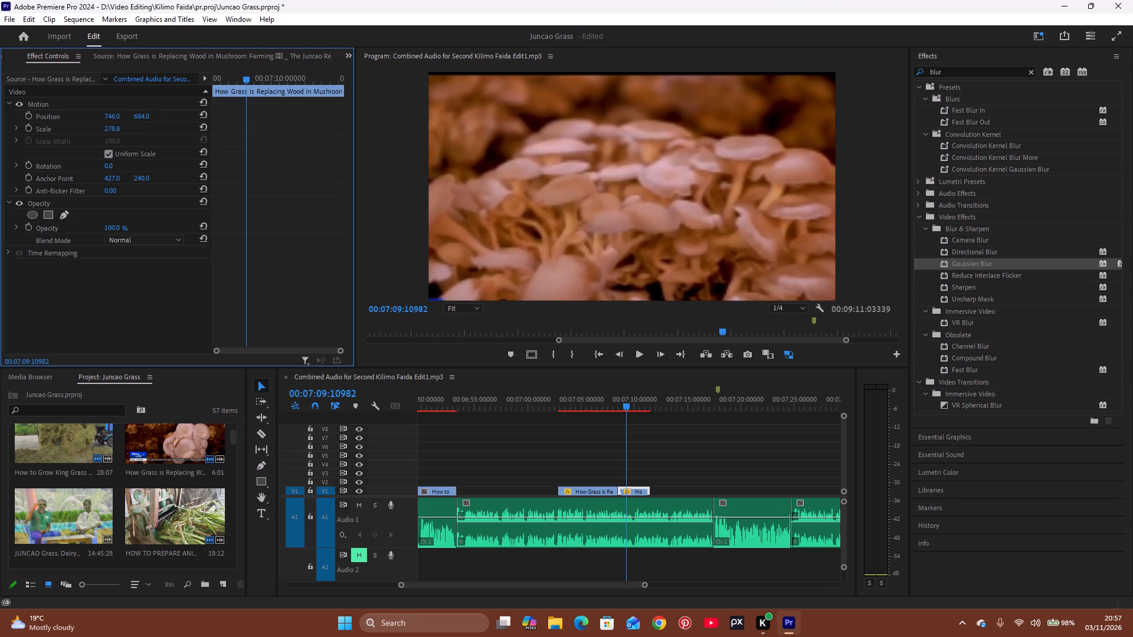
pyautogui.moveTo(147, 114); pyautogui.dragTo(149, 113)
pyautogui.moveTo(144, 116); pyautogui.dragTo(127, 122)
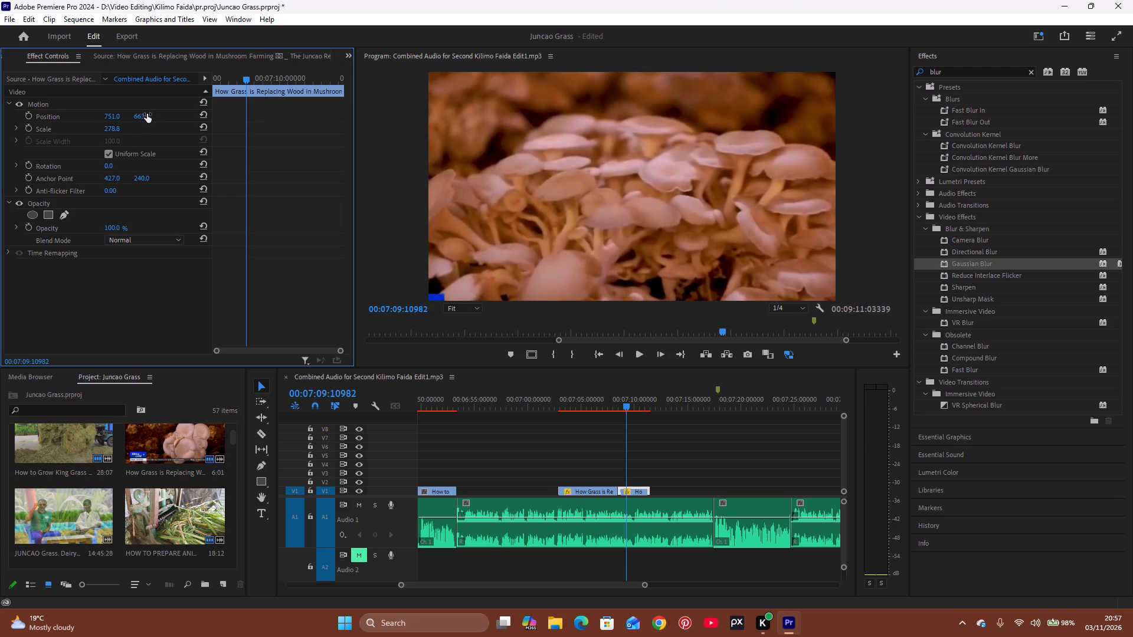
# Play the reframed mushroom clip from 00:07:09 to its end at about 00:07:11.
pyautogui.press('space')
pyautogui.press('space')
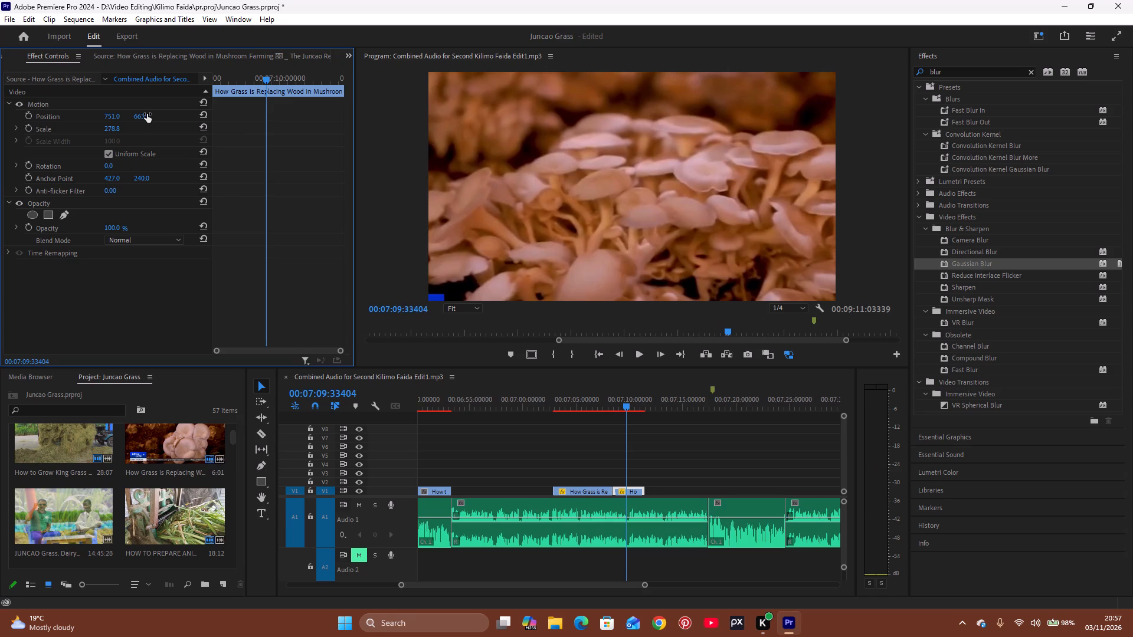
pyautogui.press('space')
pyautogui.press('space')
pyautogui.press('space')
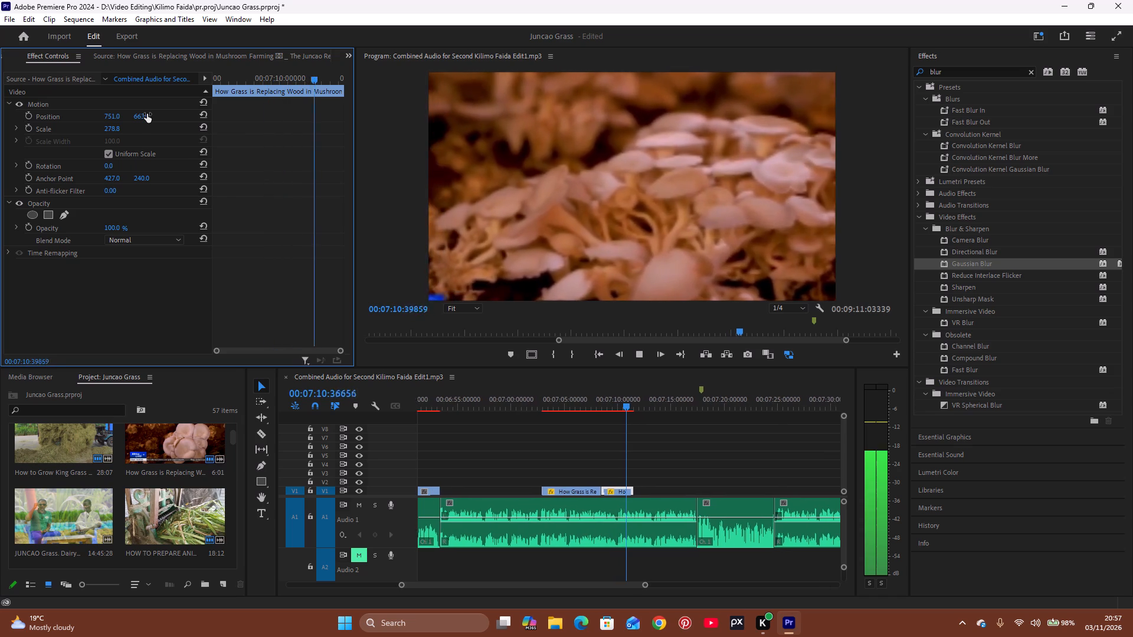
pyautogui.press('space')
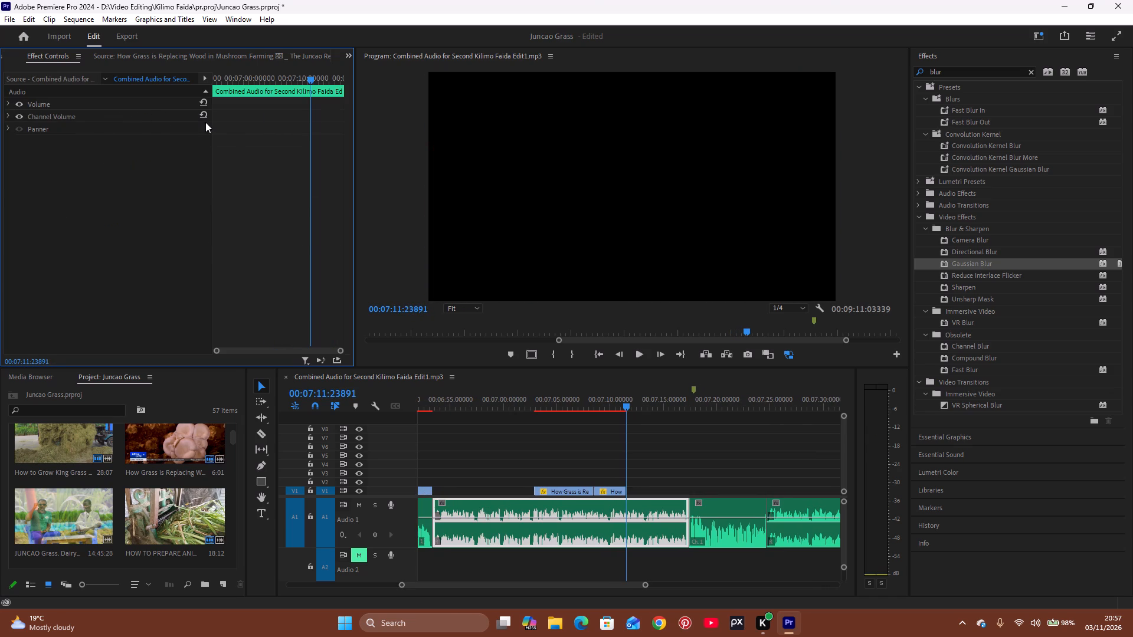
# Enlarge the first mushroom clip to a scale of 293.8 and move its vertical position to 687, cropping out the broadcaster's logo and ticker.
pyautogui.click(613, 408)
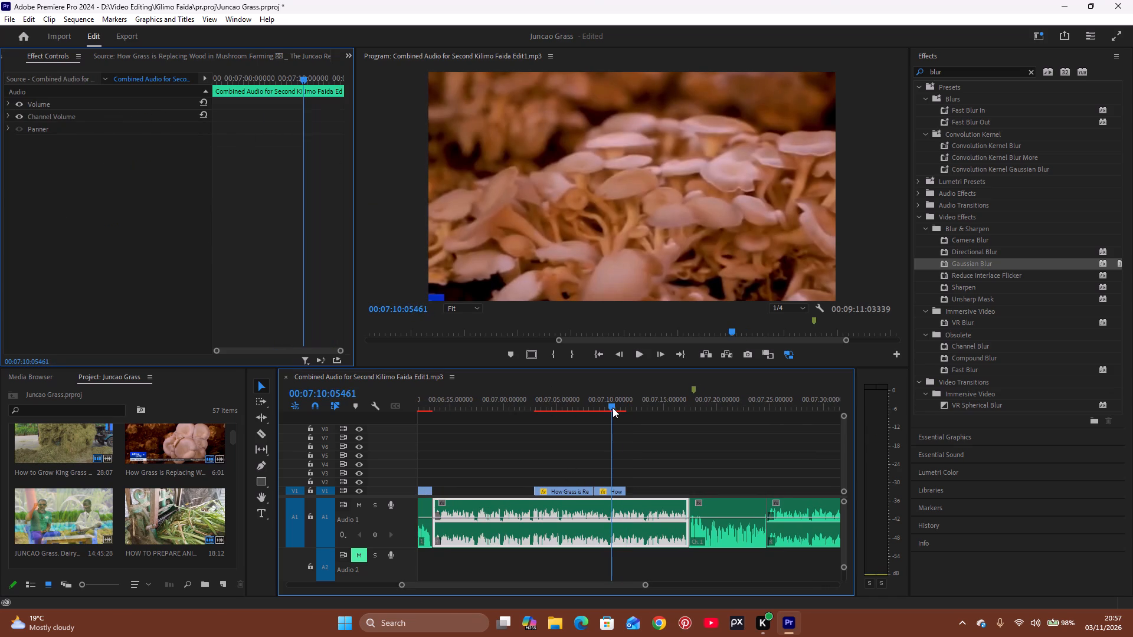
pyautogui.moveTo(611, 405); pyautogui.dragTo(574, 432)
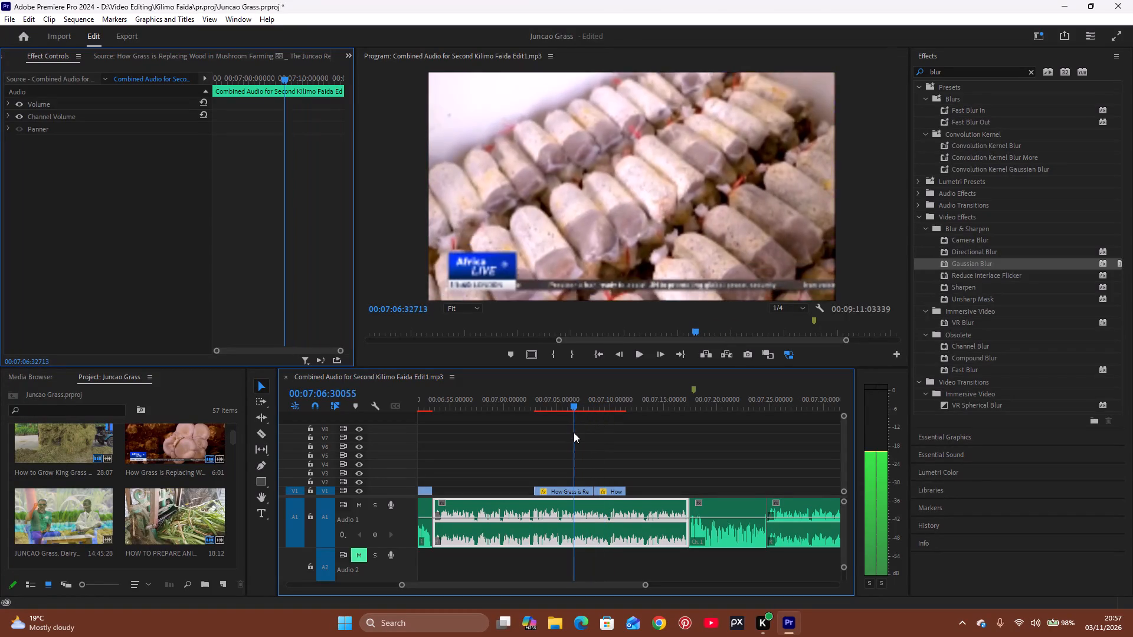
pyautogui.moveTo(574, 432); pyautogui.dragTo(572, 435)
pyautogui.click(584, 488)
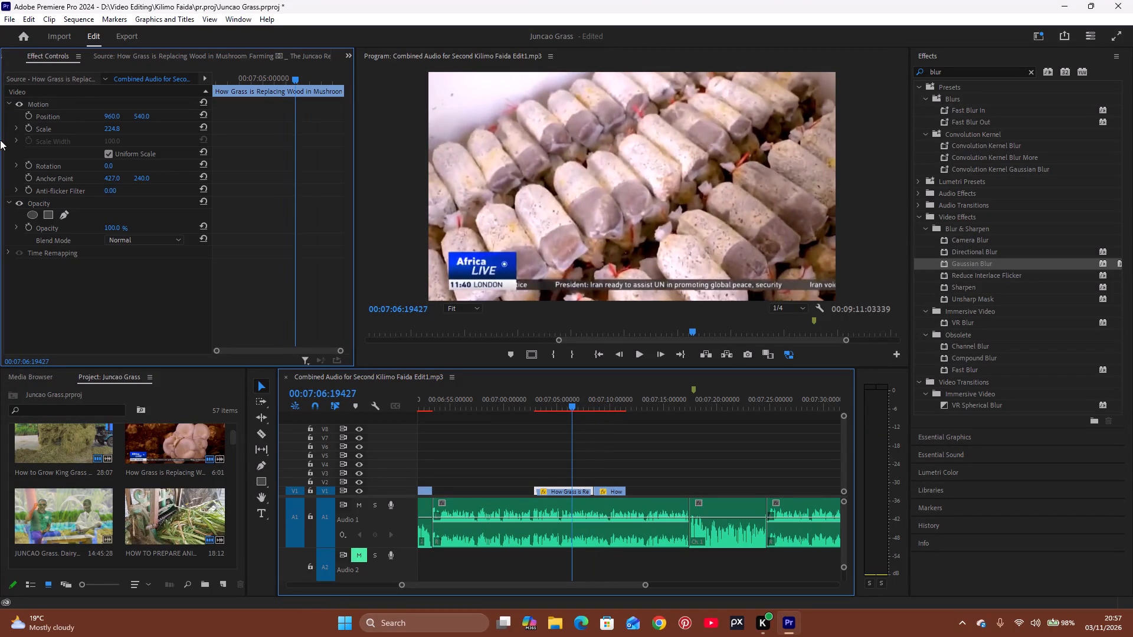
pyautogui.moveTo(109, 129); pyautogui.dragTo(137, 127)
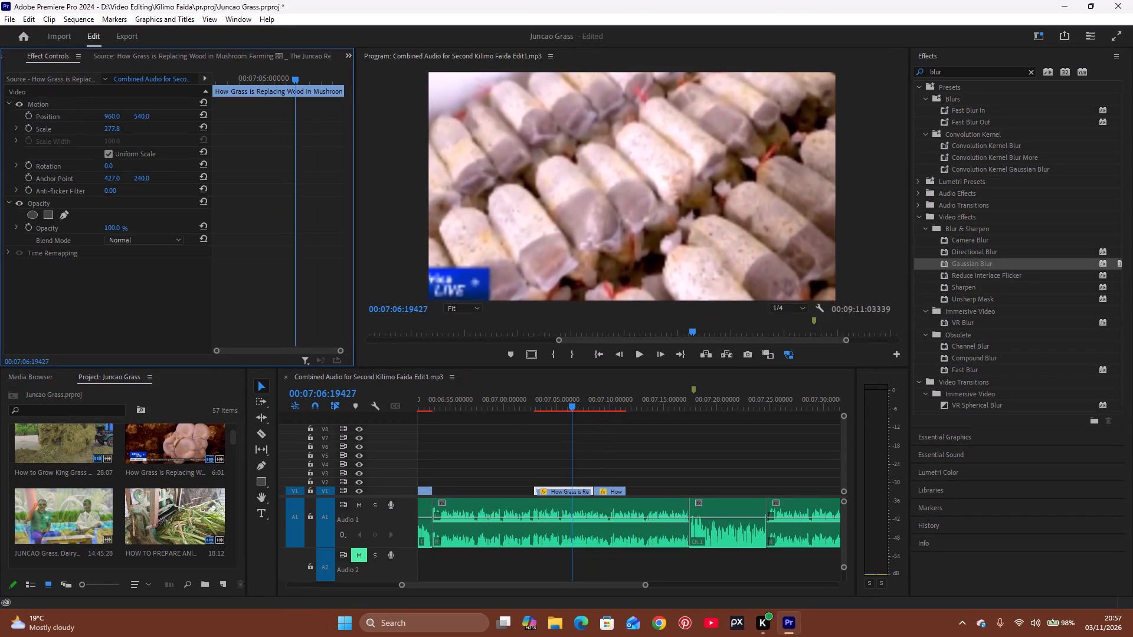
pyautogui.moveTo(137, 127); pyautogui.dragTo(149, 127)
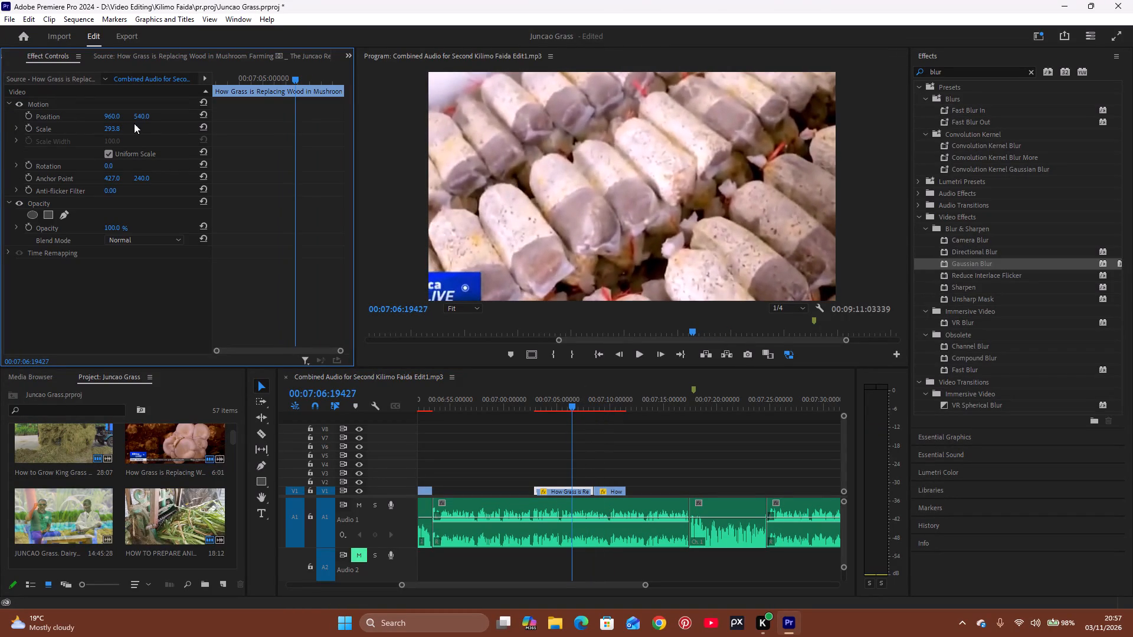
pyautogui.moveTo(140, 118); pyautogui.dragTo(205, 84)
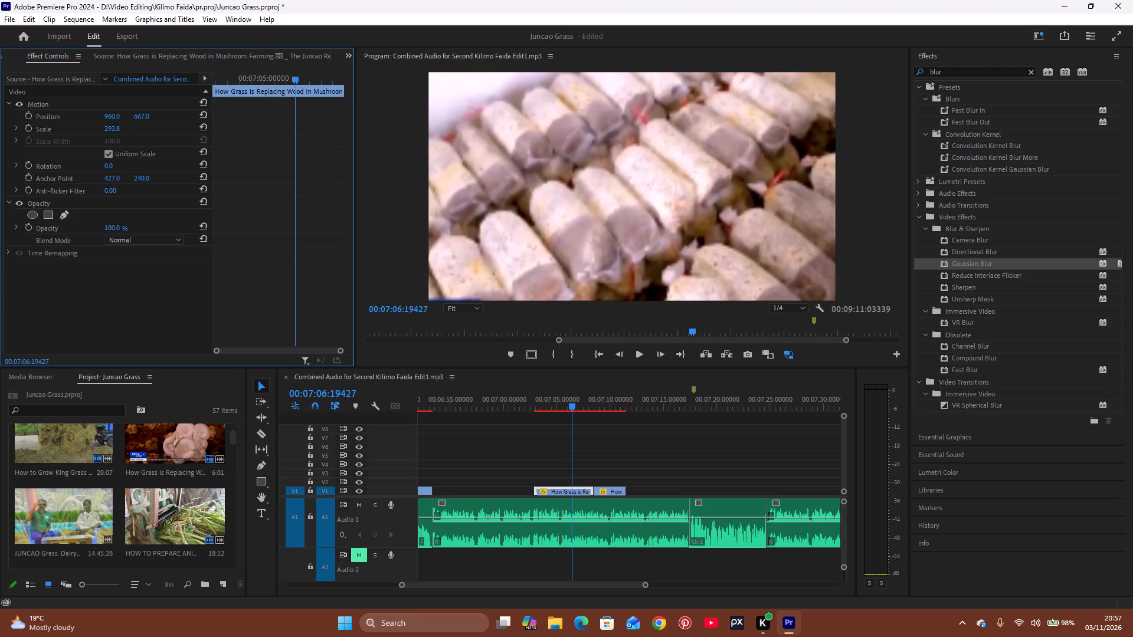
pyautogui.moveTo(205, 84); pyautogui.dragTo(233, 74)
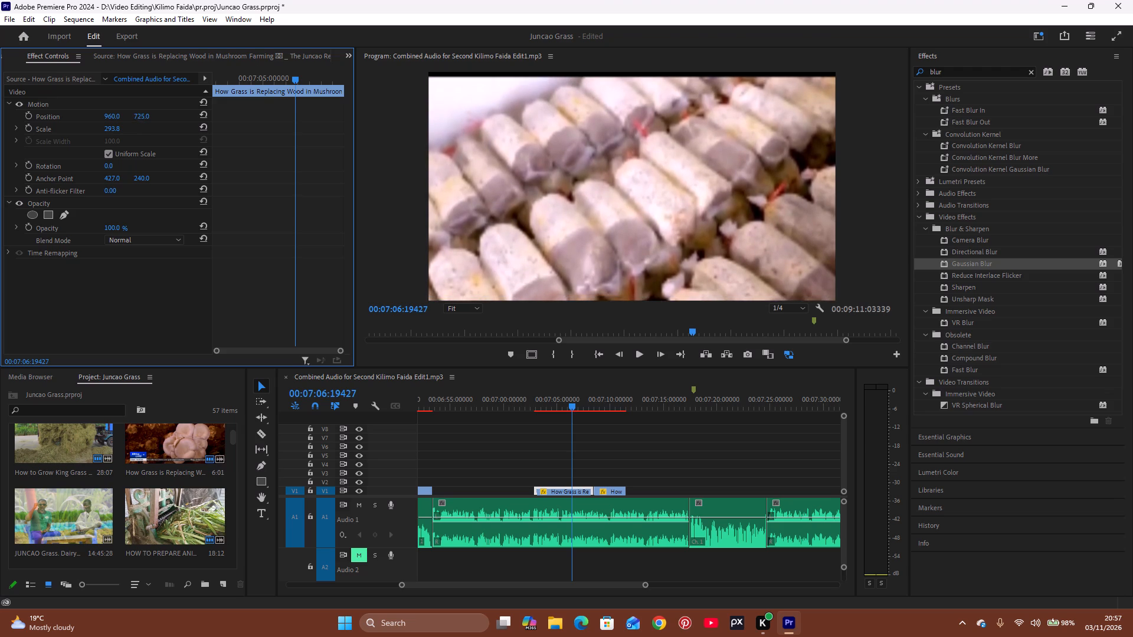
pyautogui.moveTo(233, 74); pyautogui.dragTo(216, 86)
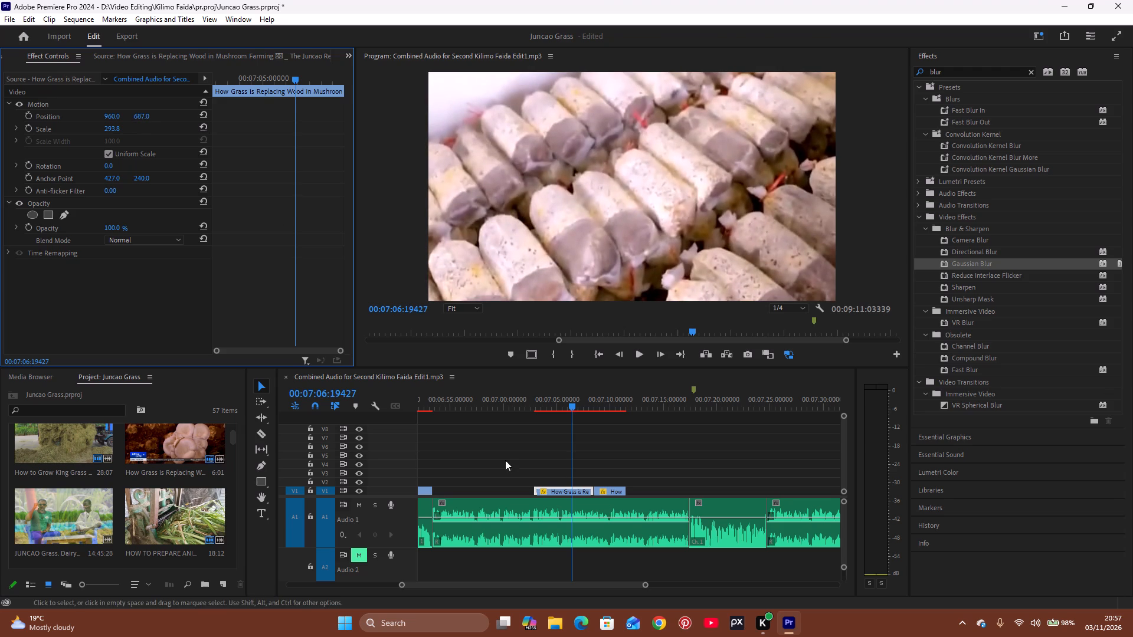
# Play the sequence from about 00:07:02 into the second mushroom clip at about 00:07:08 to check the new framing.
pyautogui.click(529, 405)
pyautogui.press('space')
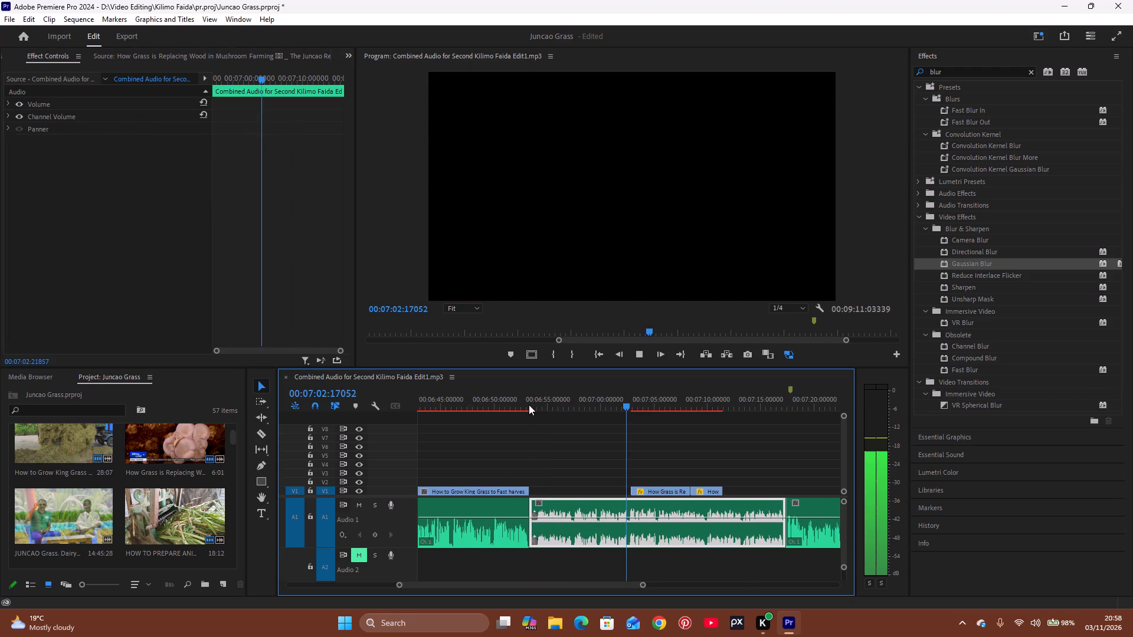
pyautogui.press('space')
pyautogui.press('space')
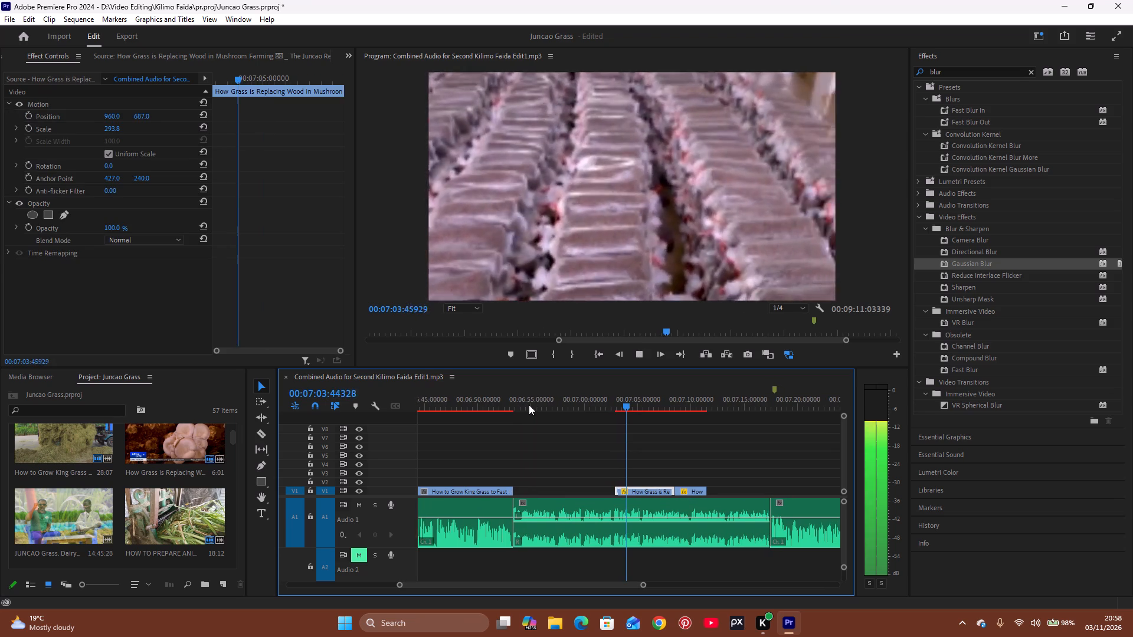
pyautogui.press('space')
pyautogui.press('space')
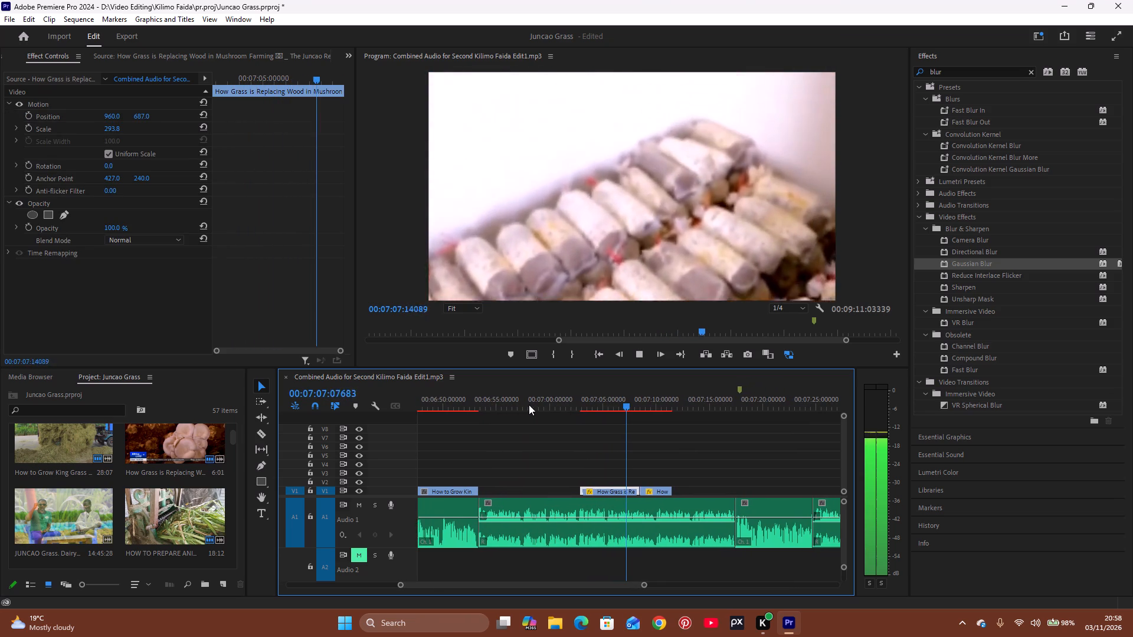
pyautogui.press('space')
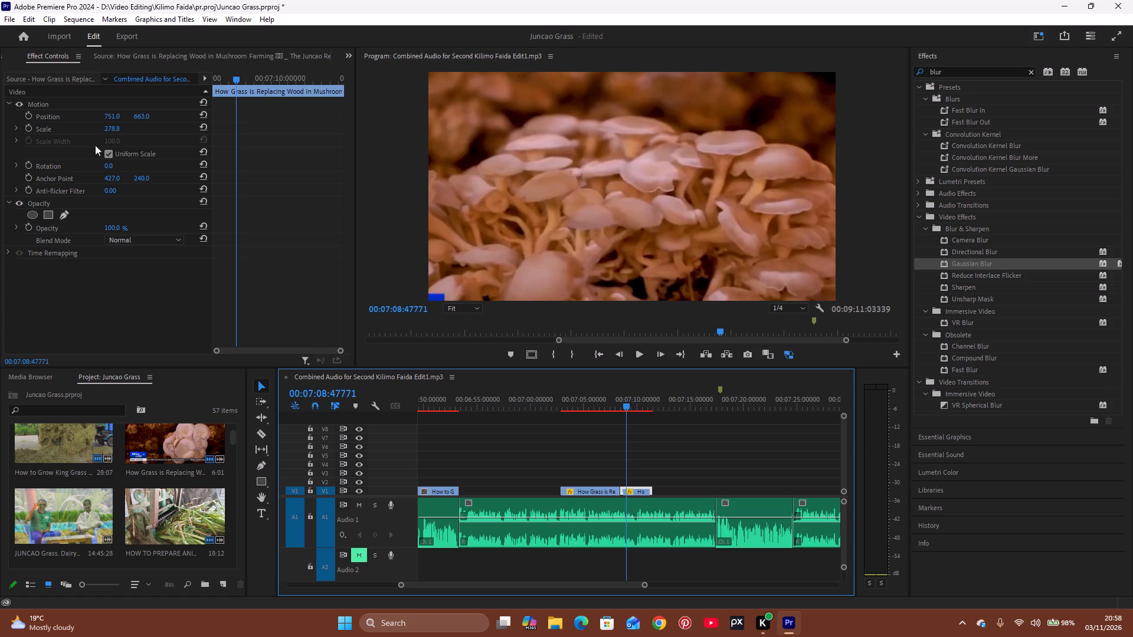
# Enlarge the second mushroom clip to a scale of 289.8 and set its vertical position to 684, cropping out the remaining blue logo corner.
pyautogui.moveTo(107, 129); pyautogui.dragTo(120, 124)
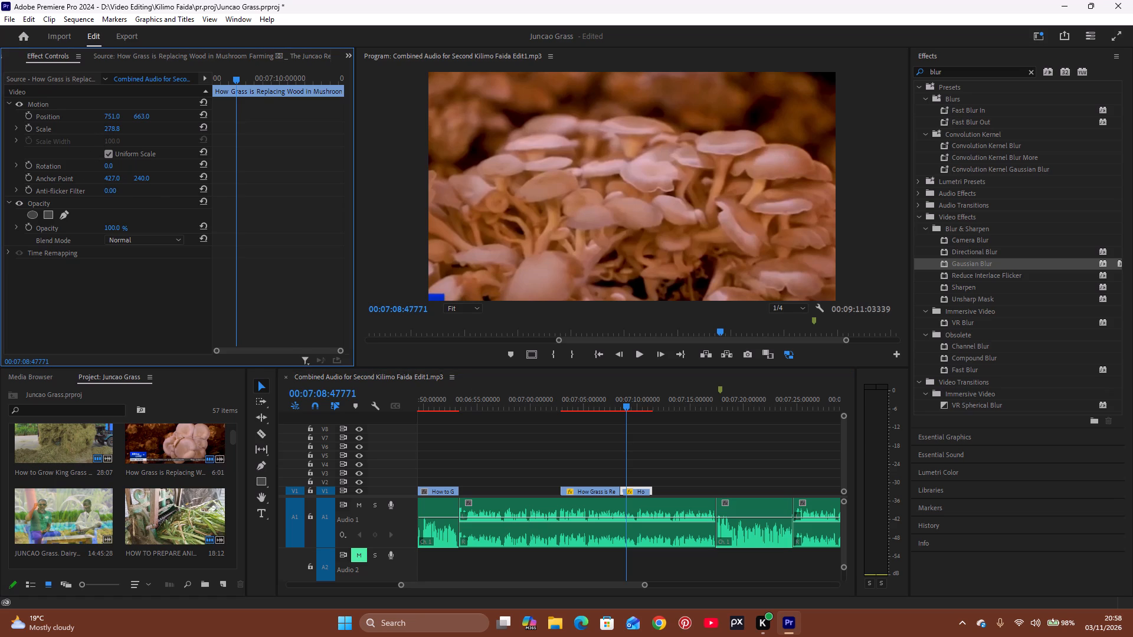
pyautogui.moveTo(120, 124); pyautogui.dragTo(123, 123)
pyautogui.click(173, 125)
pyautogui.moveTo(111, 130); pyautogui.dragTo(117, 129)
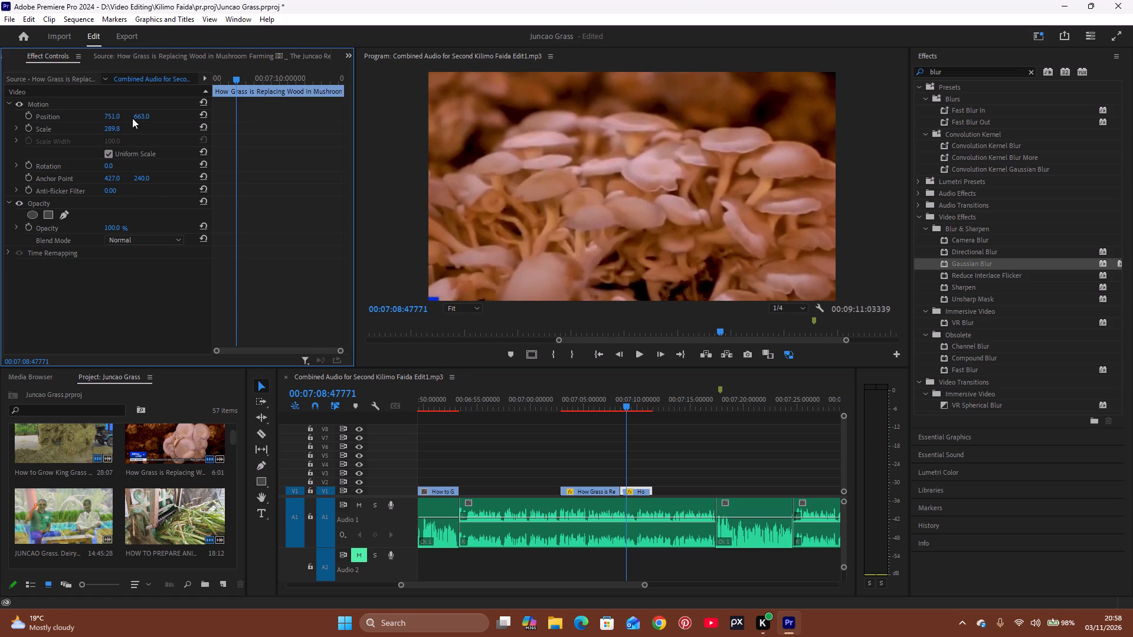
pyautogui.moveTo(137, 116); pyautogui.dragTo(151, 111)
pyautogui.click(147, 114)
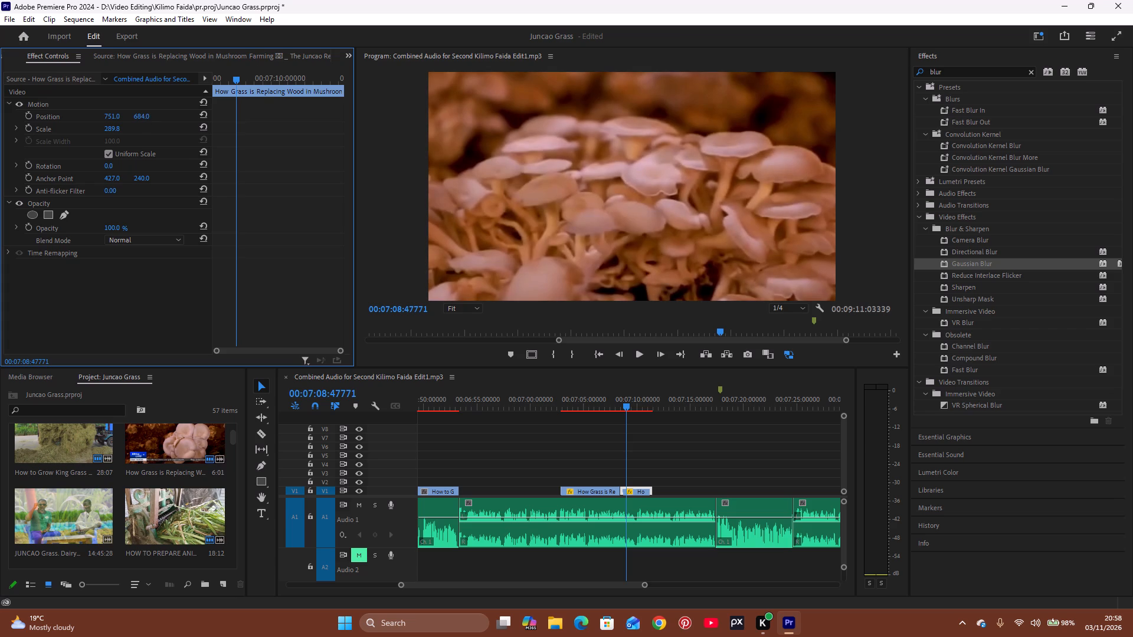
pyautogui.click(174, 139)
# Play the second mushroom clip to about 00:07:11, and replay the cut between the two mushroom clips up to about 00:07:10.
pyautogui.press('space')
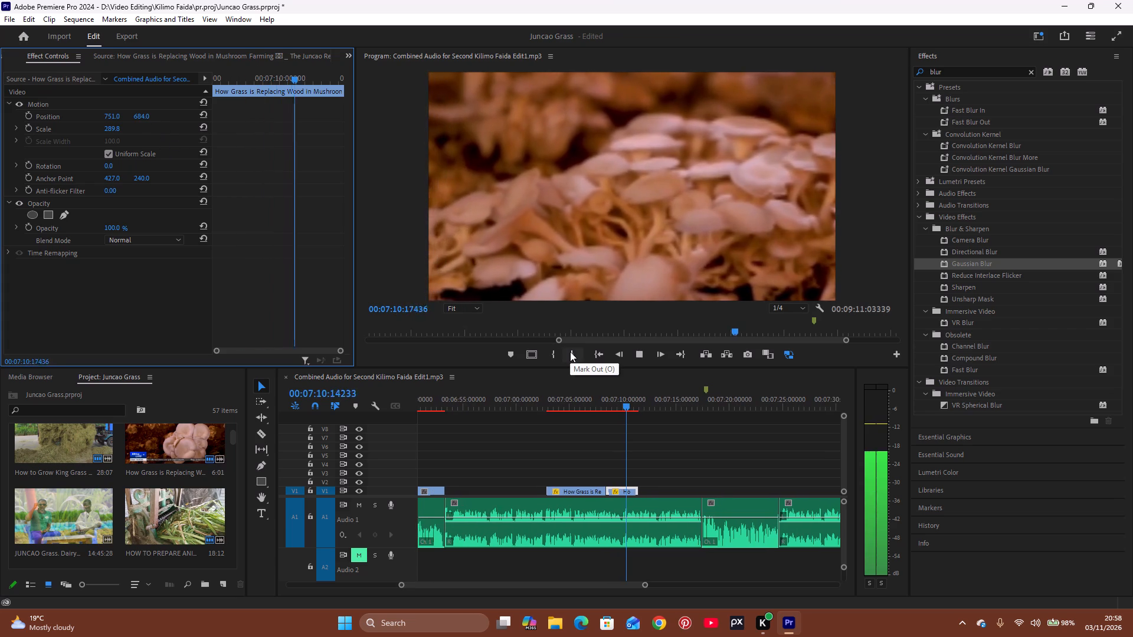
pyautogui.press('space')
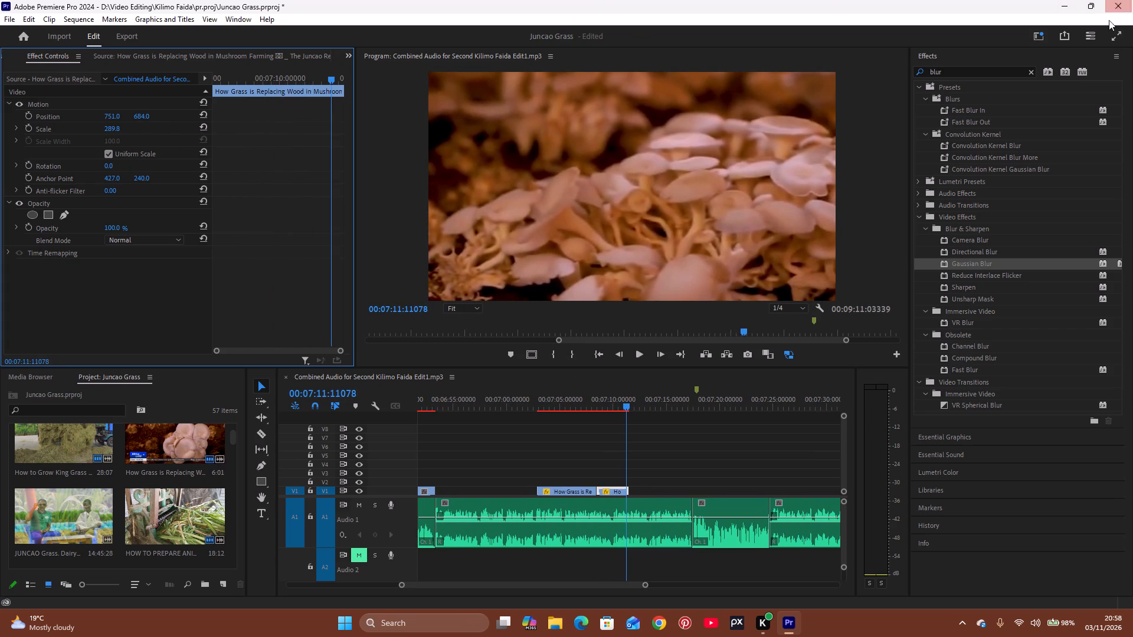
pyautogui.click(1109, 35)
pyautogui.press('Escape')
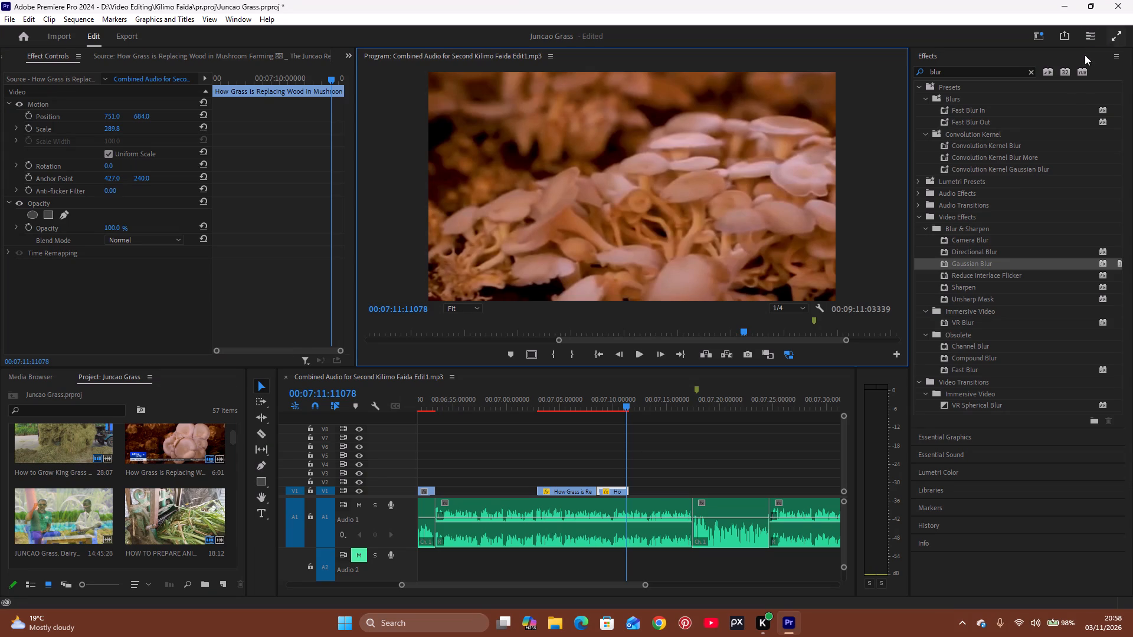
pyautogui.click(591, 398)
pyautogui.press('space')
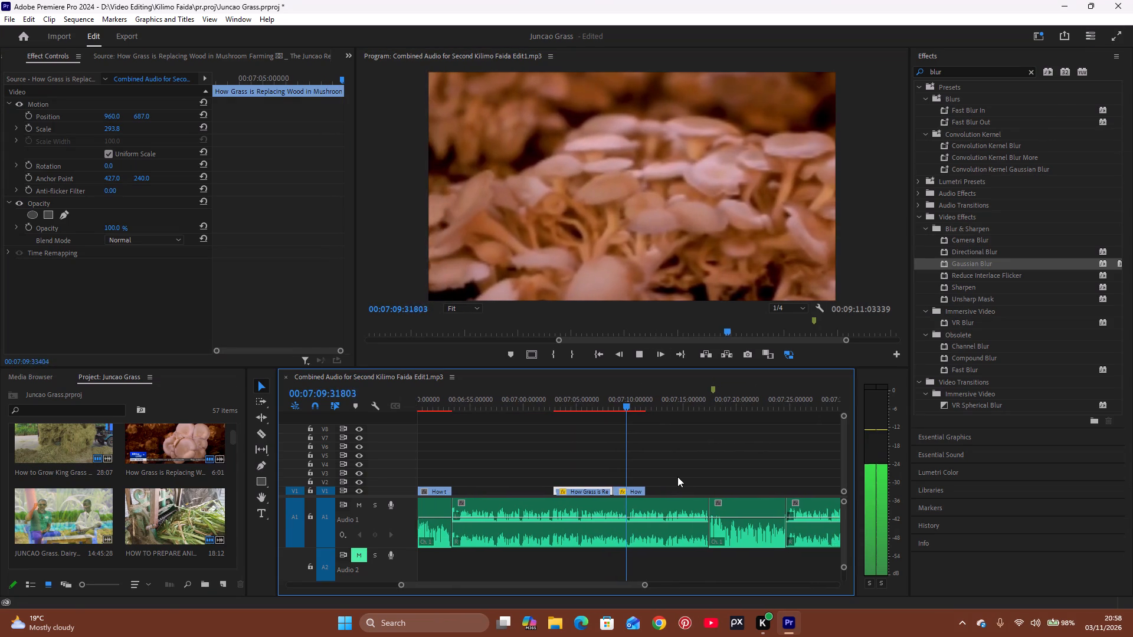
pyautogui.press('space')
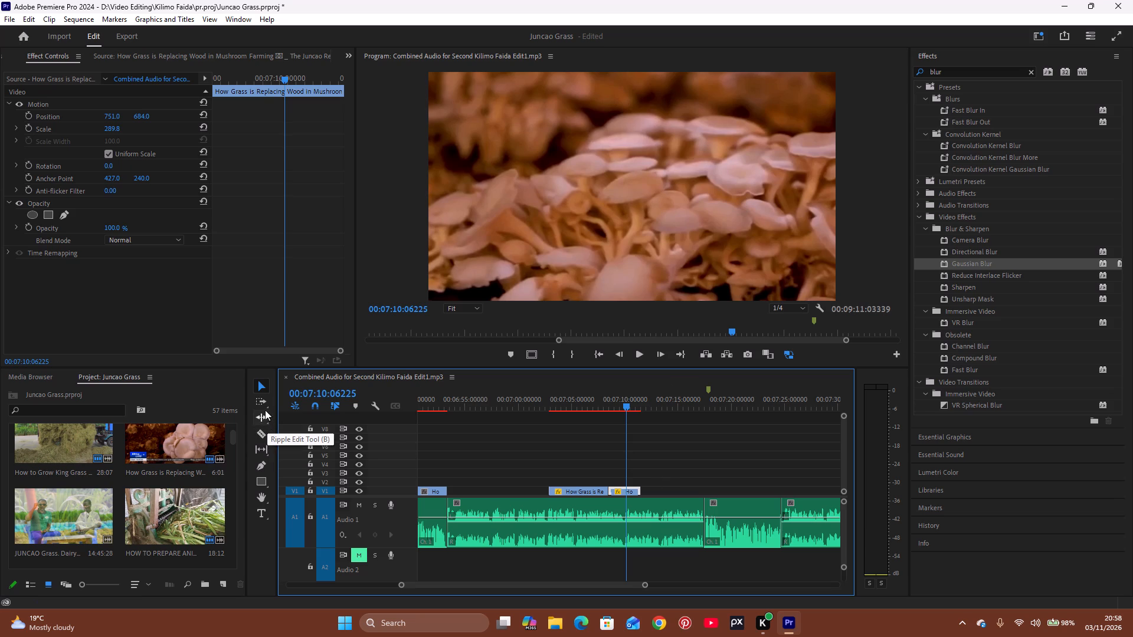
# Shorten the second mushroom clip with the Rate Stretch tool so that it ends at the playhead at about 00:07:10.
pyautogui.click(267, 446)
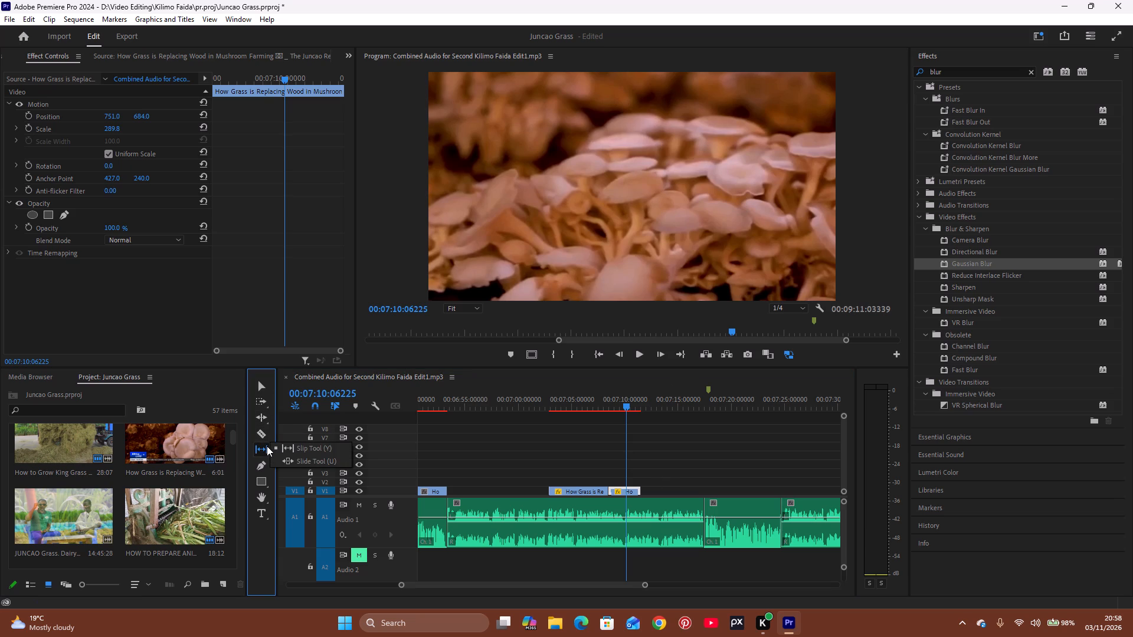
pyautogui.click(267, 420)
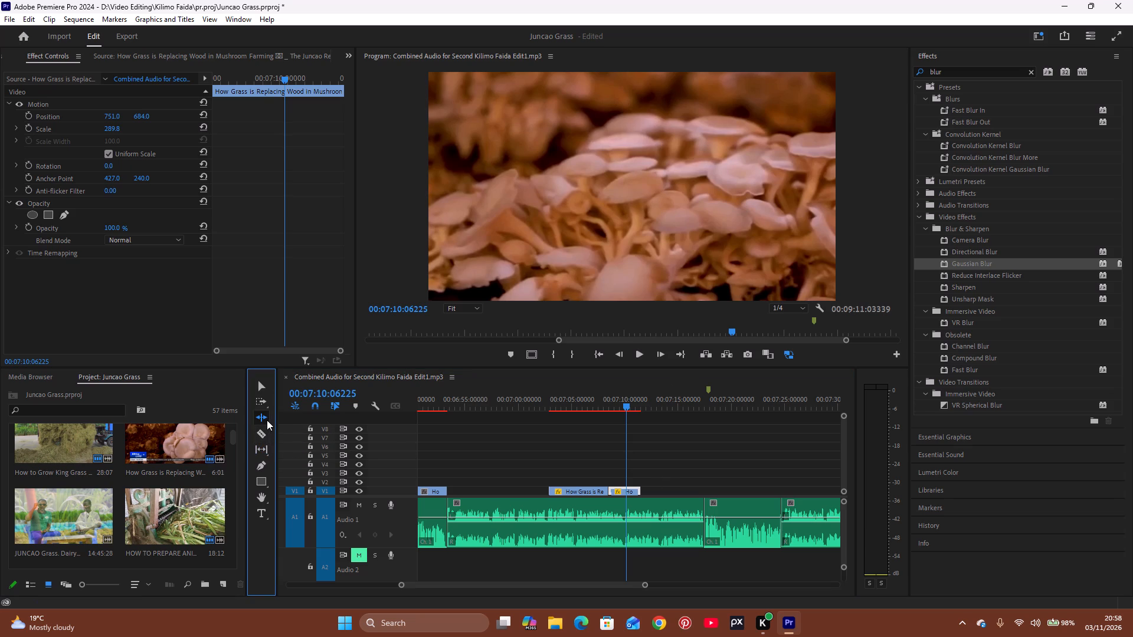
pyautogui.moveTo(266, 420); pyautogui.dragTo(292, 436)
pyautogui.moveTo(639, 488); pyautogui.dragTo(636, 490)
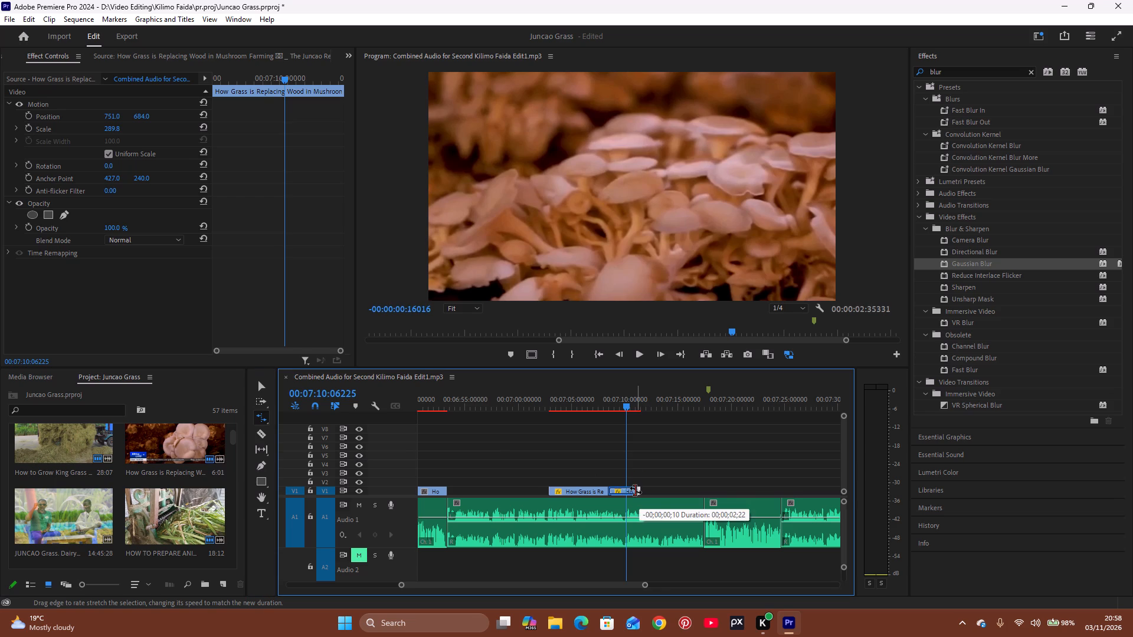
pyautogui.moveTo(636, 490); pyautogui.dragTo(627, 494)
# Listen to the narration from about 00:07:10 to 00:07:18, and replay it from the end of the second mushroom clip with the Selection tool active.
pyautogui.press('space')
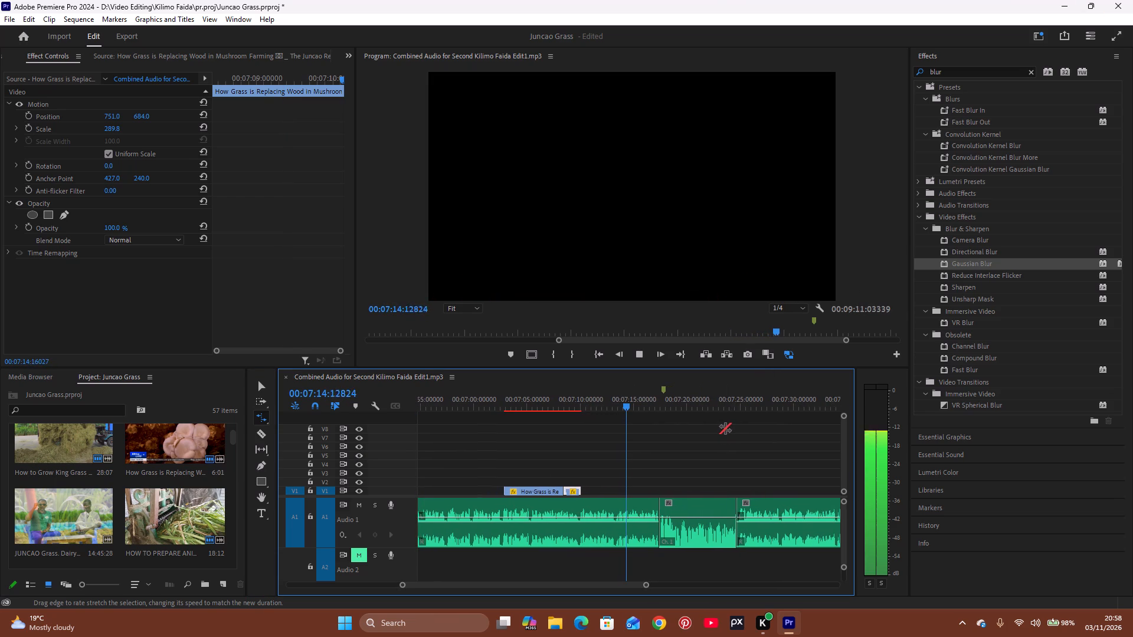
pyautogui.press('v')
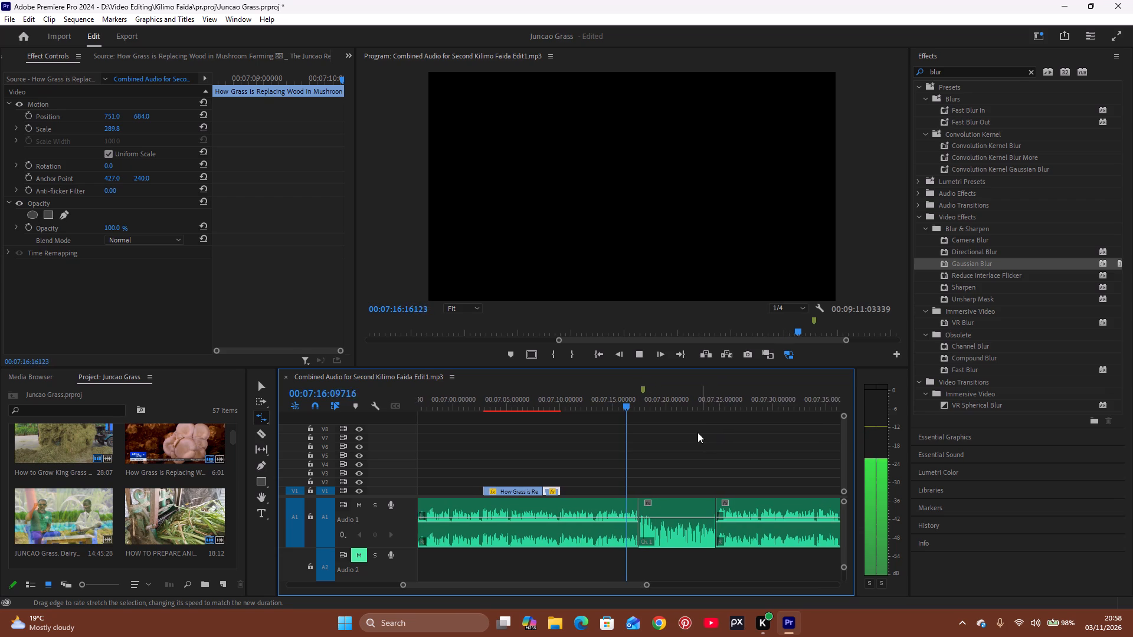
pyautogui.press('space')
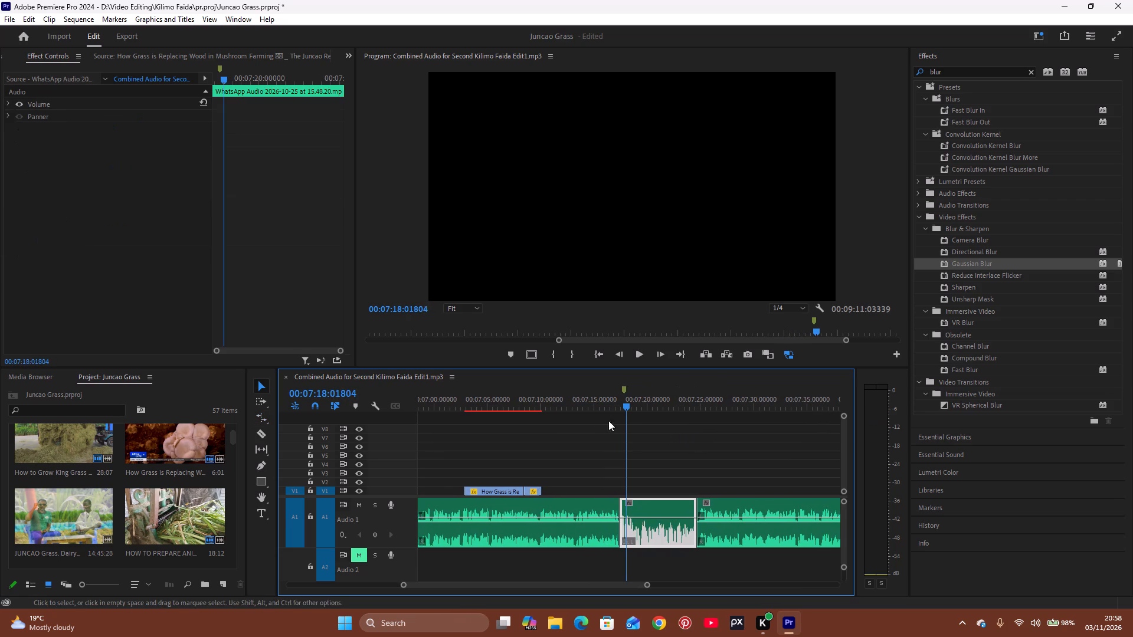
pyautogui.click(547, 408)
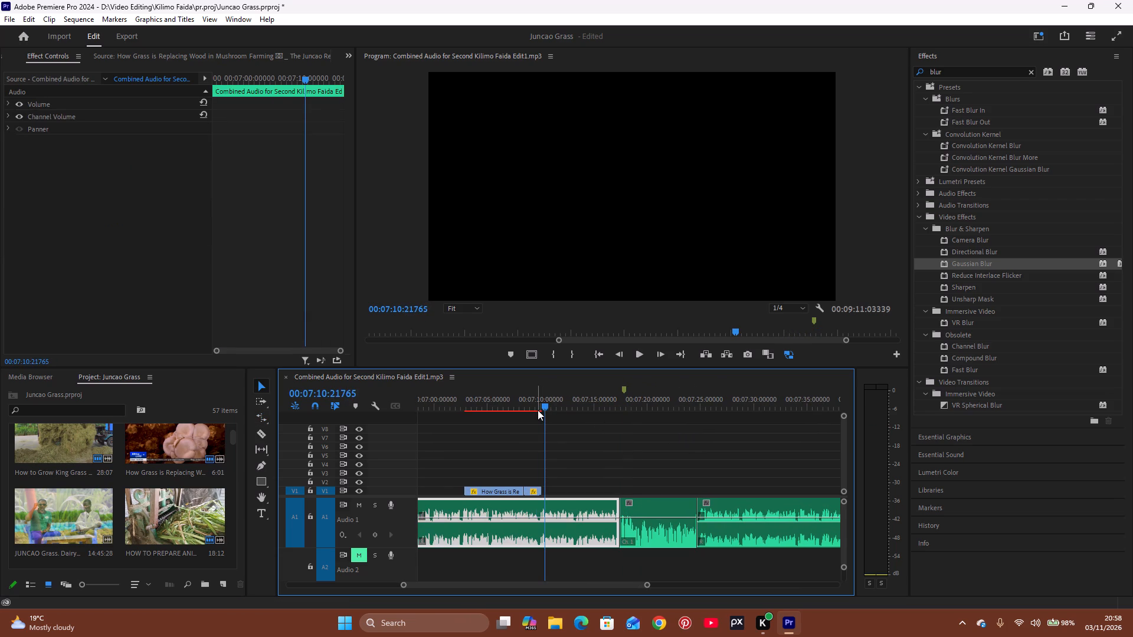
pyautogui.click(538, 410)
pyautogui.press('space')
pyautogui.press('space')
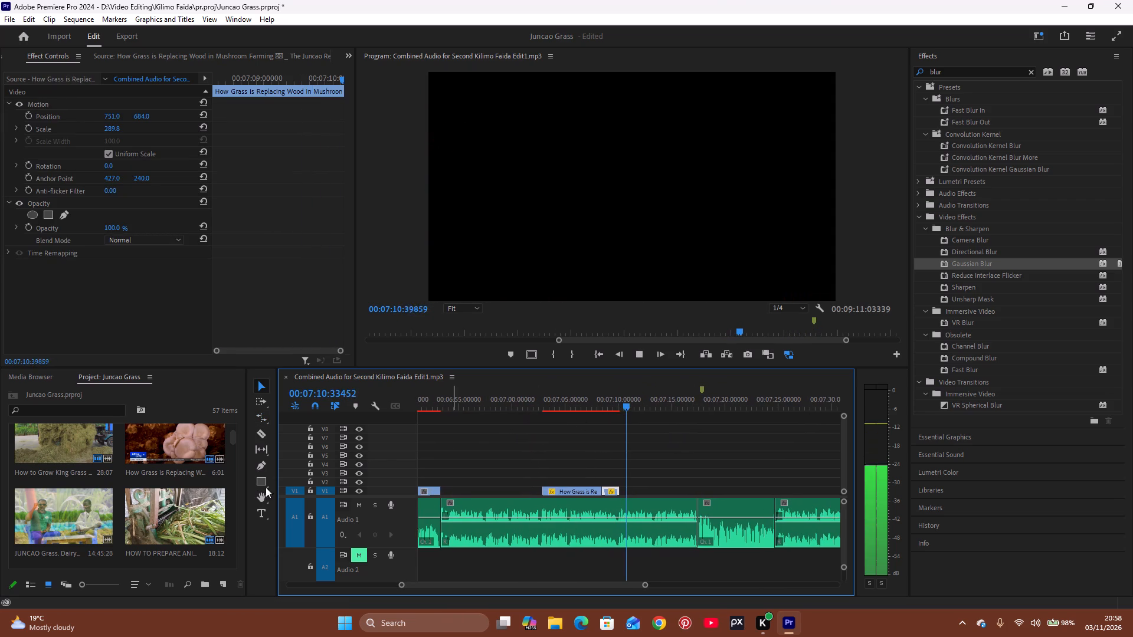